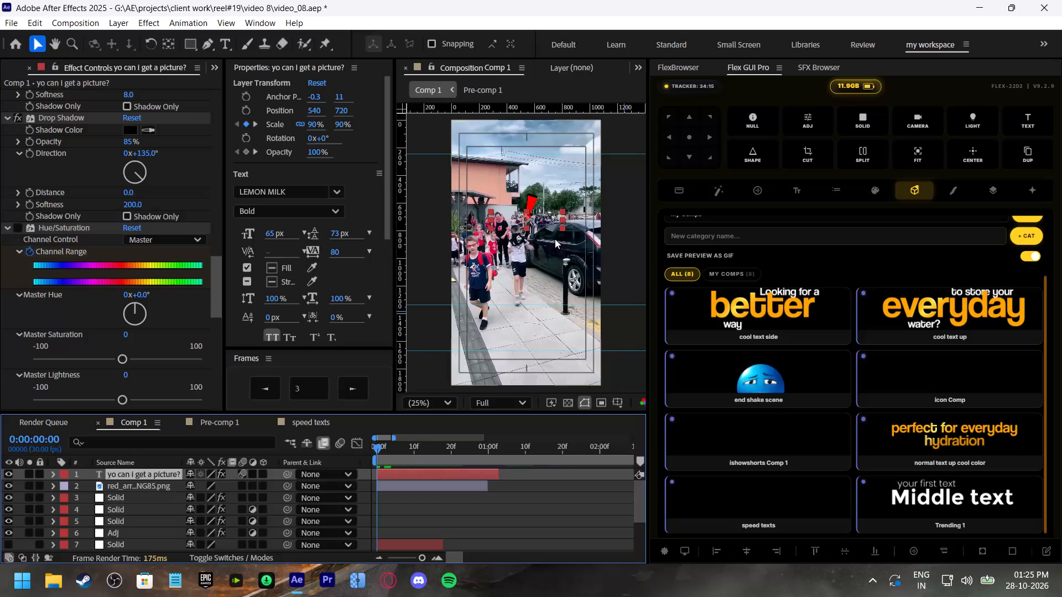
# Centre the caption's anchor point and place the caption low in the frame at about 540, 1336, centred horizontally.
pyautogui.click(694, 134)
pyautogui.moveTo(545, 218); pyautogui.dragTo(542, 304)
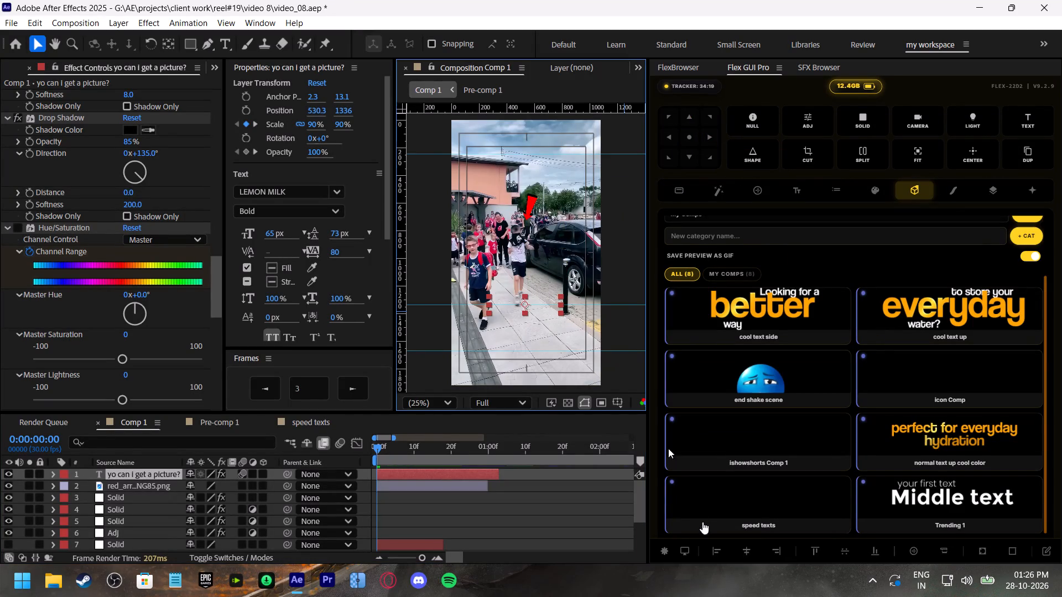
pyautogui.click(745, 551)
# Preview the opening of Comp 1 to examine the repositioned caption's timing against the arrow animation.
pyautogui.moveTo(381, 451); pyautogui.dragTo(362, 454)
pyautogui.press('space')
pyautogui.moveTo(389, 449); pyautogui.dragTo(368, 454)
pyautogui.press('space')
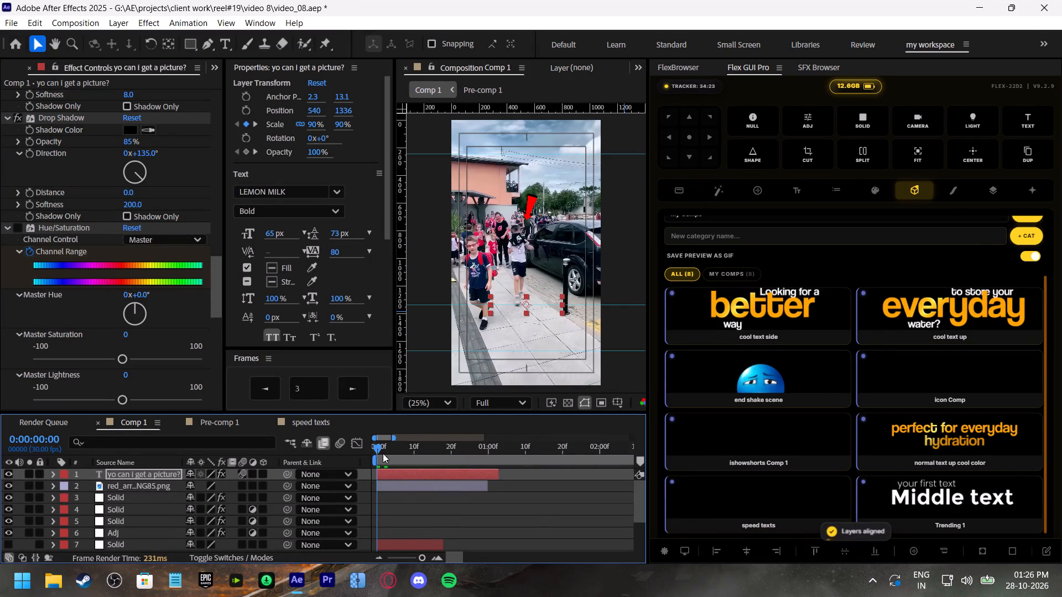
pyautogui.moveTo(419, 448); pyautogui.dragTo(404, 452)
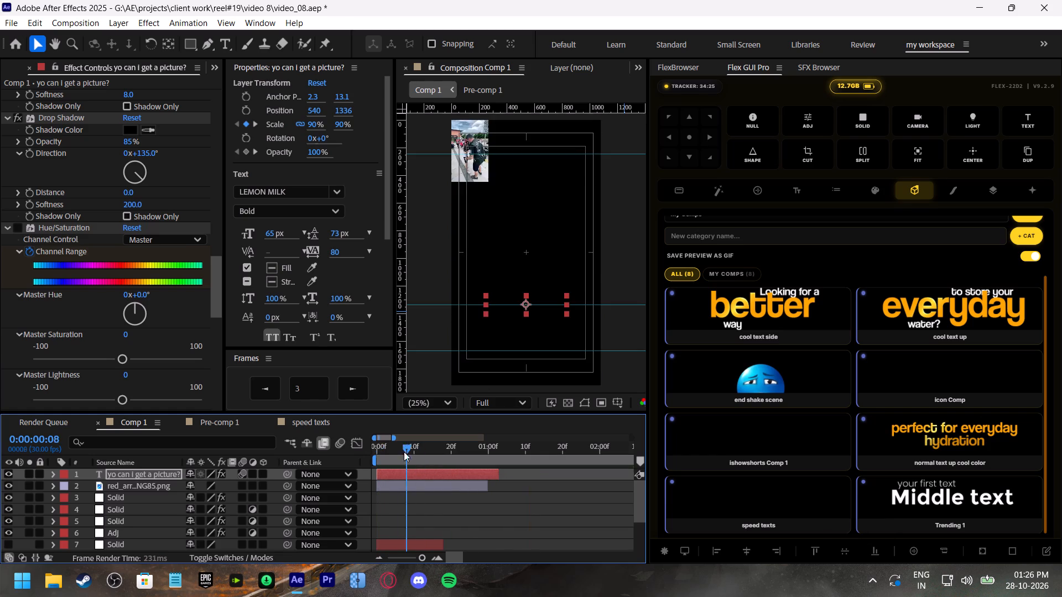
pyautogui.moveTo(404, 452); pyautogui.dragTo(364, 458)
pyautogui.press('space')
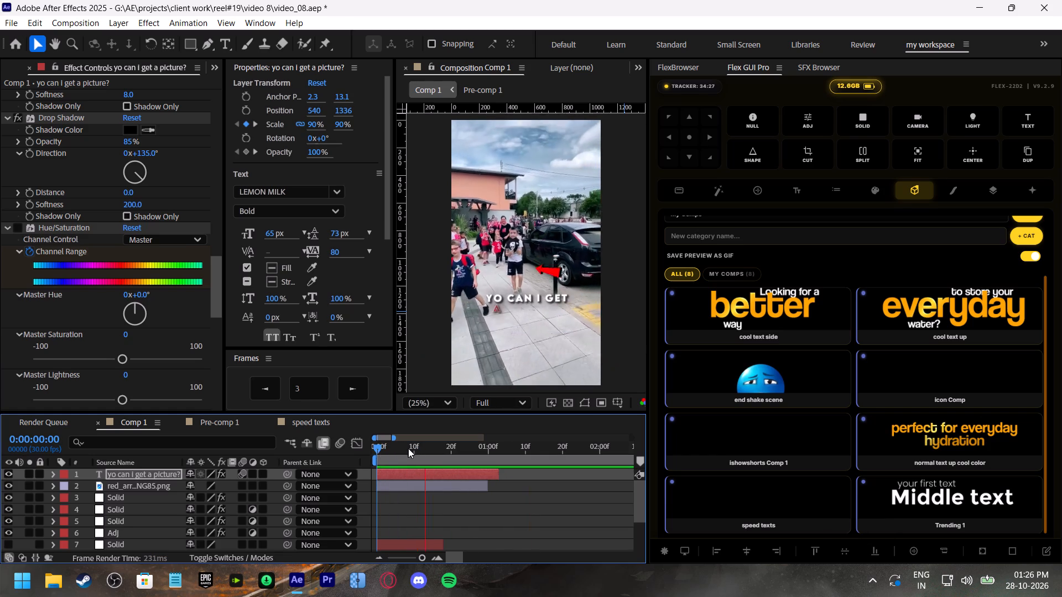
pyautogui.moveTo(439, 449); pyautogui.dragTo(444, 451)
pyautogui.press('space')
pyautogui.moveTo(444, 451); pyautogui.dragTo(449, 453)
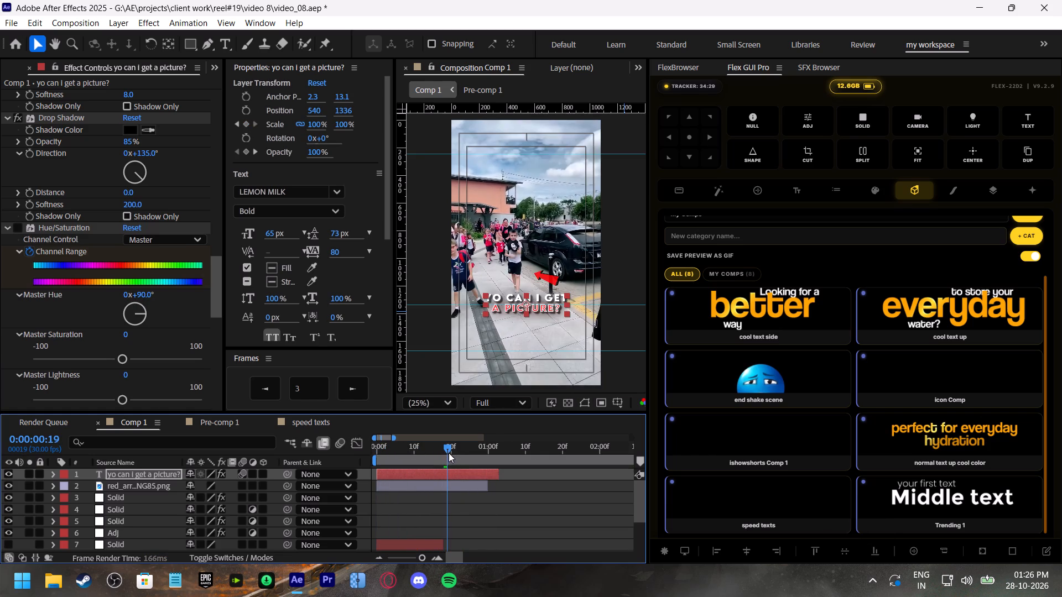
pyautogui.moveTo(449, 453); pyautogui.dragTo(454, 459)
pyautogui.press('space')
# Split the "yo can i get a picture?" caption layer at 0:00:00:21.
pyautogui.click(454, 448)
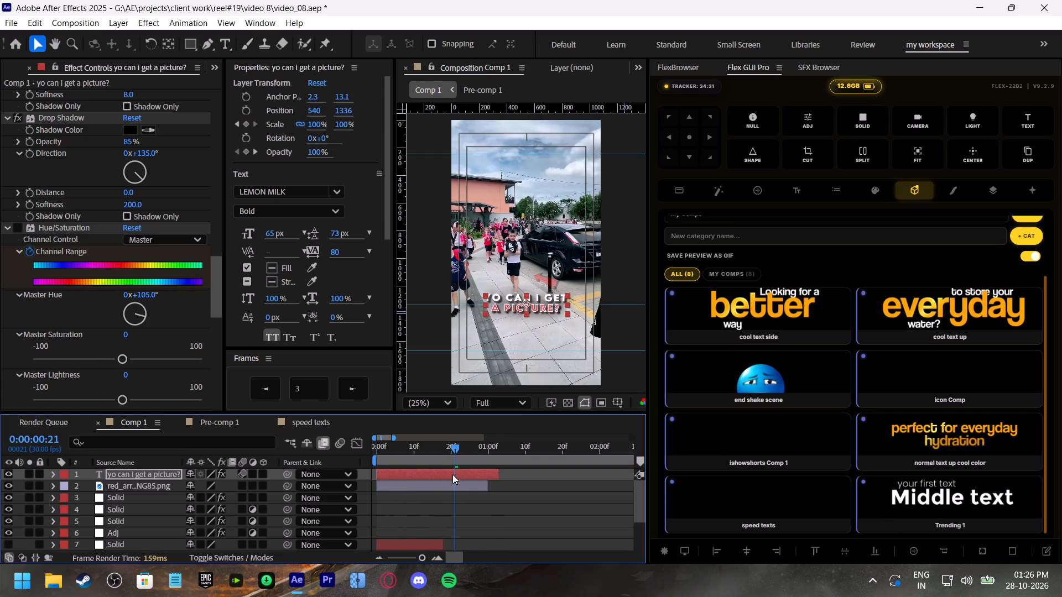
pyautogui.click(452, 474)
pyautogui.hotkey('ctrl', 'shift', 'd')
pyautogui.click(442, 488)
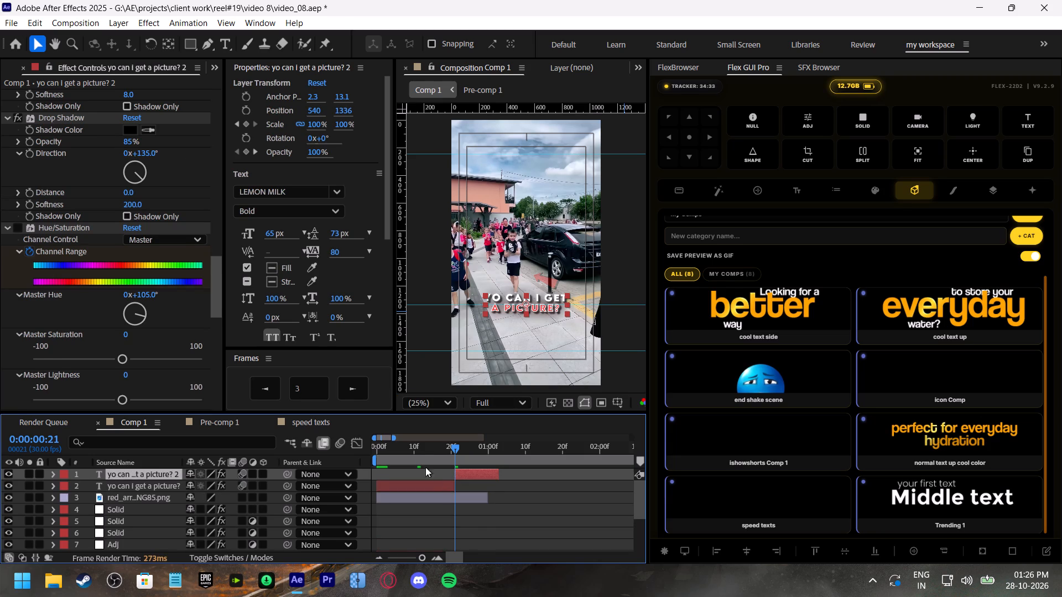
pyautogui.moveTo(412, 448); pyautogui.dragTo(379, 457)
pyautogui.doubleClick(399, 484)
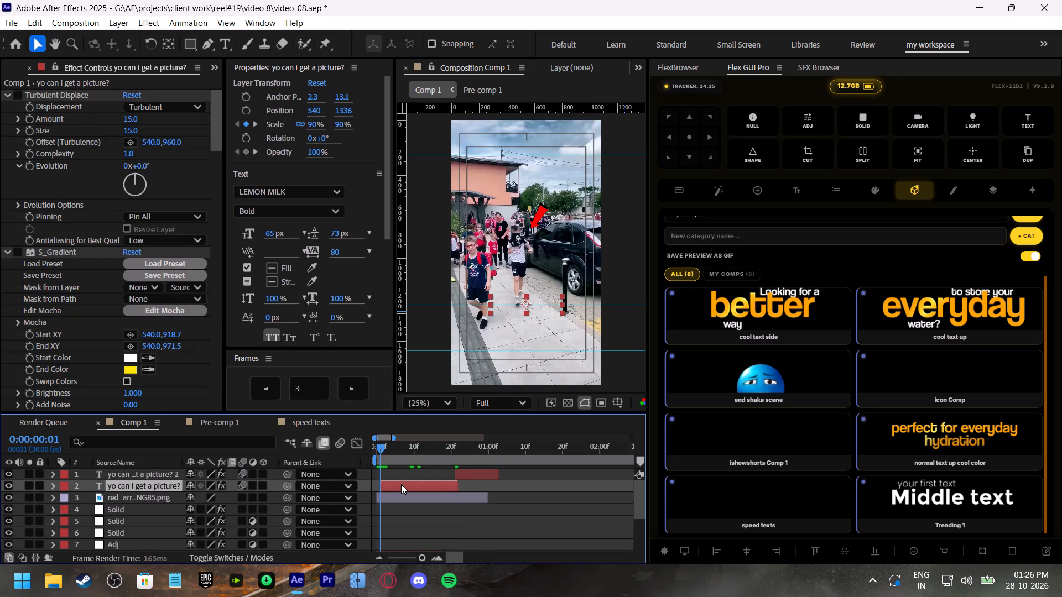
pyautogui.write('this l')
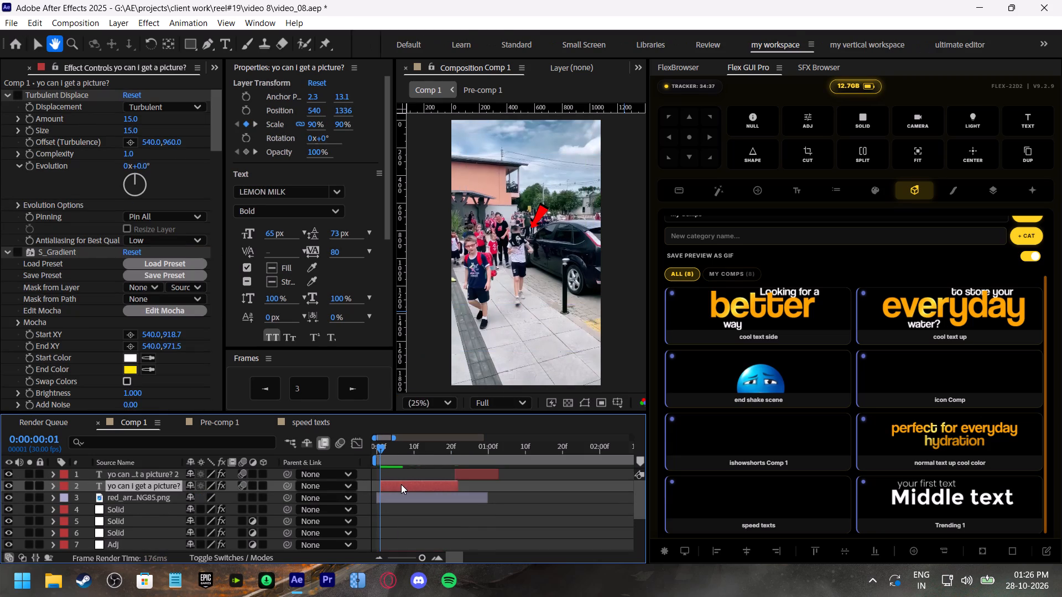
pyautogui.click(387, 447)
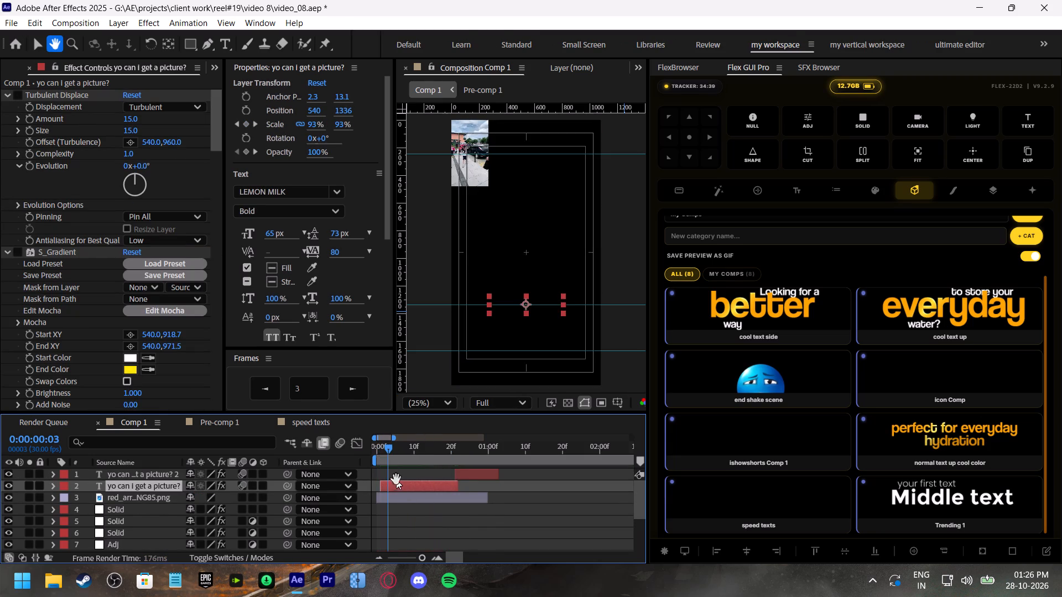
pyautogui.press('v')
# Replace the text of the first caption segment with "this little boy".
pyautogui.doubleClick(396, 486)
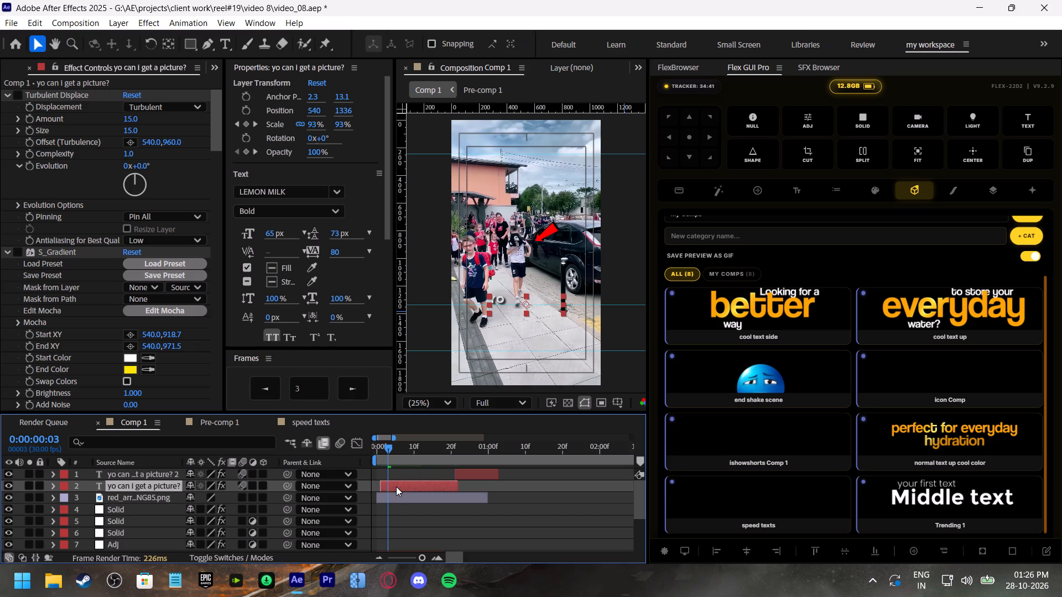
pyautogui.write('this')
pyautogui.press('space')
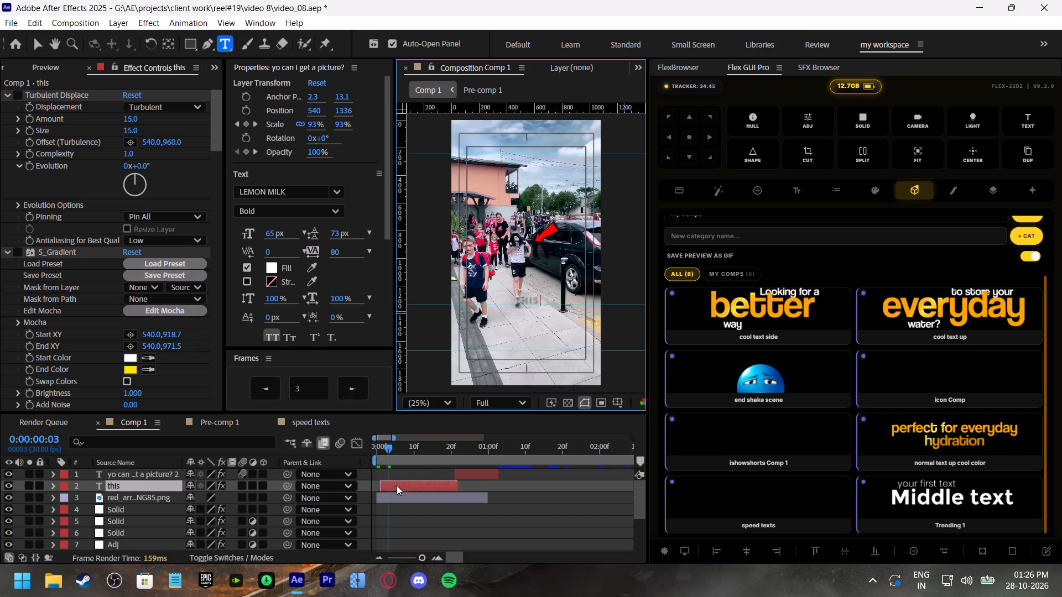
pyautogui.write('lt')
pyautogui.press('BackSpace')
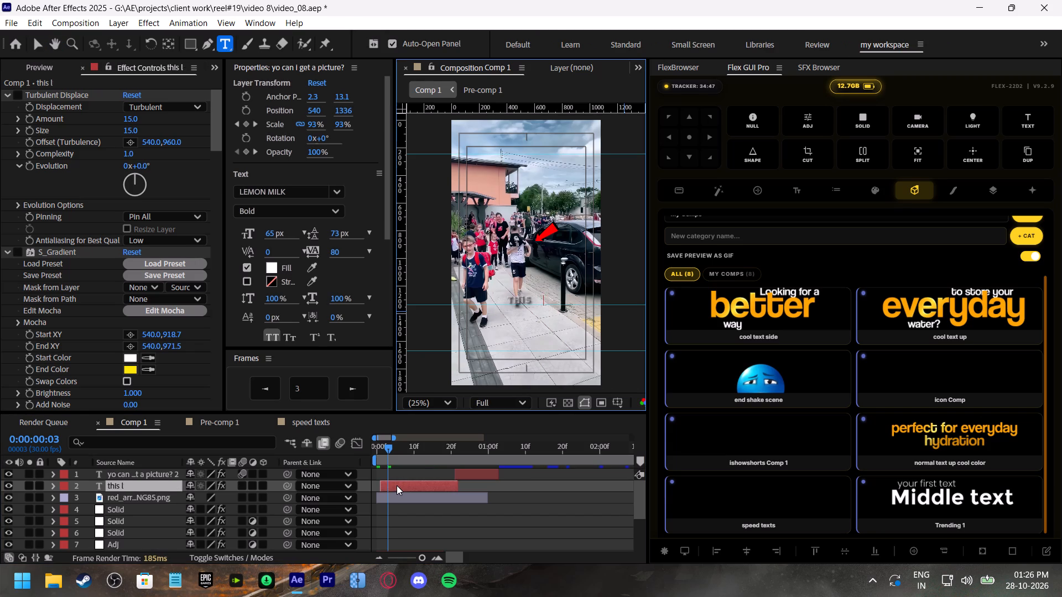
pyautogui.press('BackSpace')
pyautogui.press('BackSpace')
pyautogui.press('BackSpace')
pyautogui.press('BackSpace')
pyautogui.press('BackSpace')
pyautogui.press('BackSpace')
pyautogui.press('BackSpace')
pyautogui.press('BackSpace')
pyautogui.press('BackSpace')
pyautogui.press('BackSpace')
pyautogui.press('BackSpace')
pyautogui.press('BackSpace')
pyautogui.press('BackSpace')
pyautogui.press('BackSpace')
pyautogui.press('BackSpace')
pyautogui.press('BackSpace')
pyautogui.write('this little')
pyautogui.press('space')
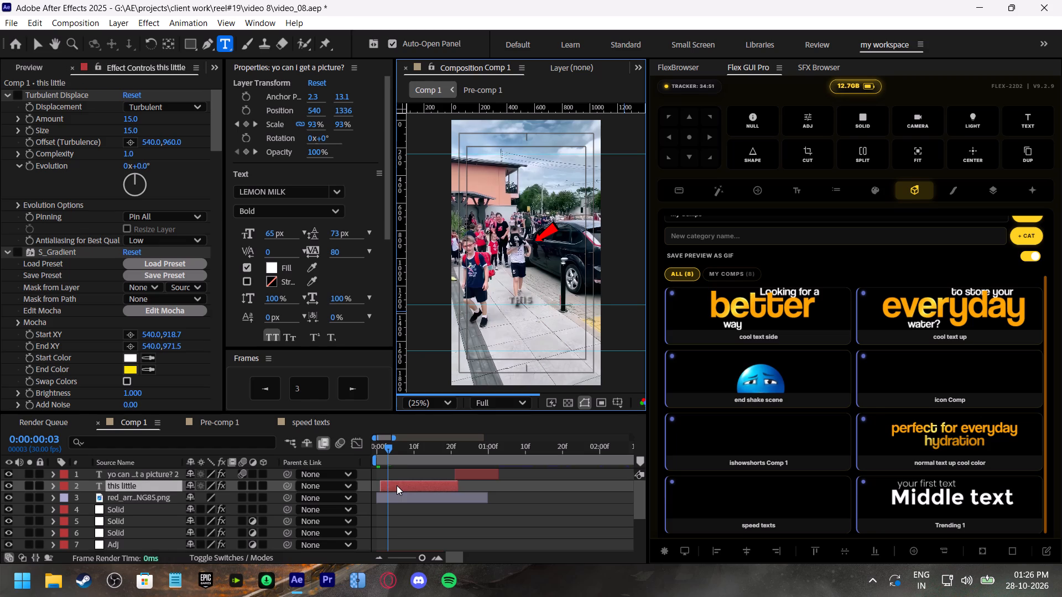
pyautogui.write('boy')
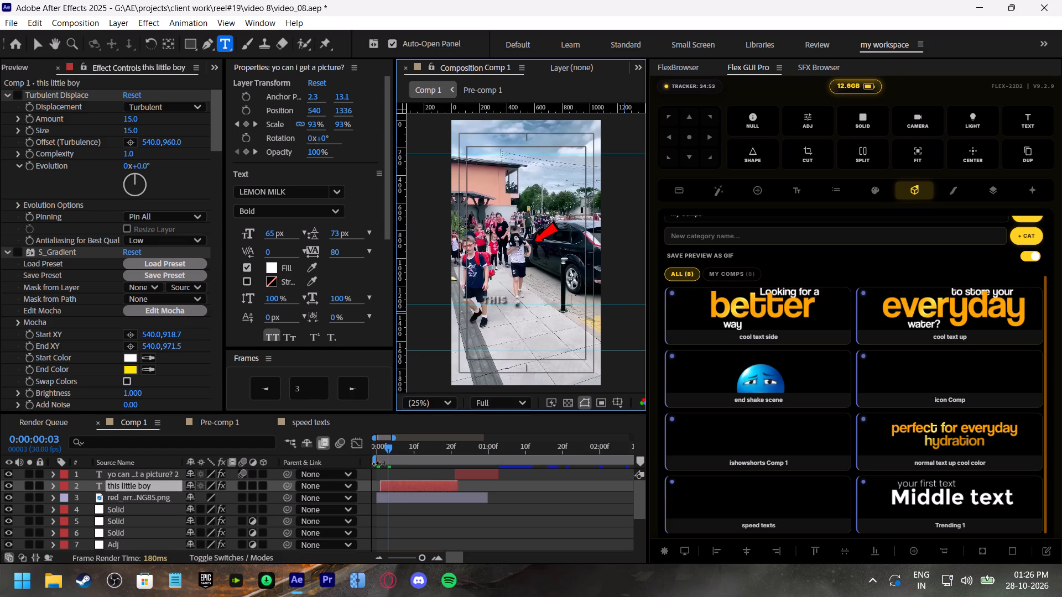
# Preview the opening frames to check the new caption's reveal timing.
pyautogui.moveTo(381, 448); pyautogui.dragTo(372, 449)
pyautogui.press('space')
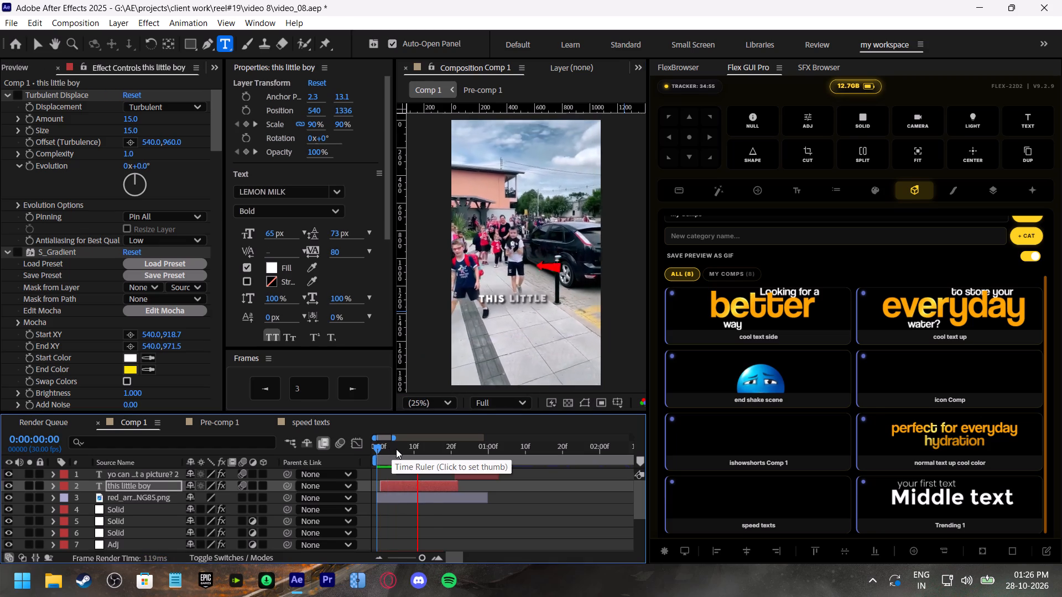
pyautogui.moveTo(410, 449); pyautogui.dragTo(374, 449)
pyautogui.press('space')
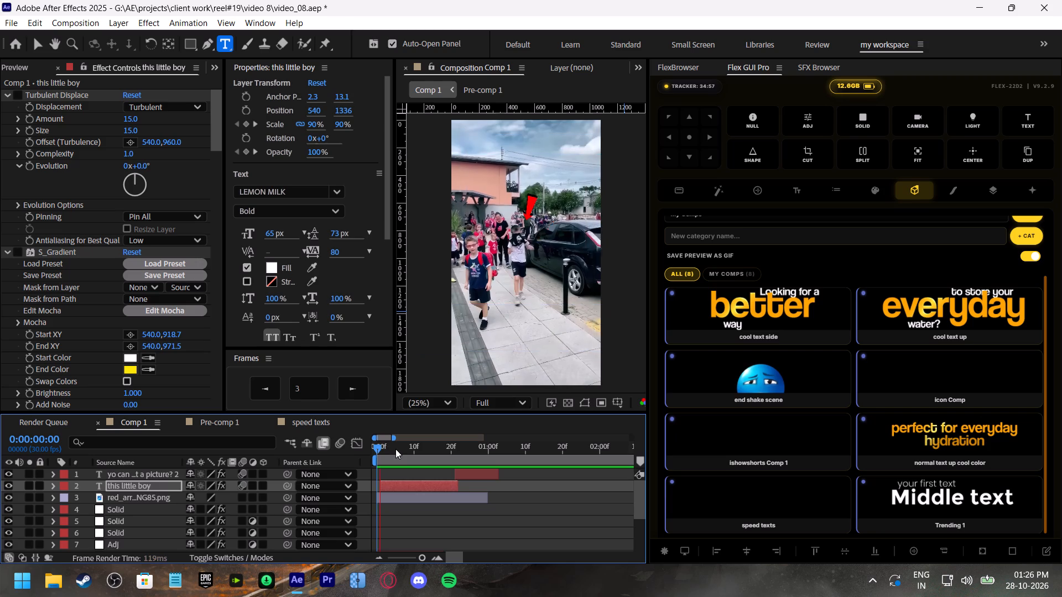
pyautogui.moveTo(409, 452); pyautogui.dragTo(374, 455)
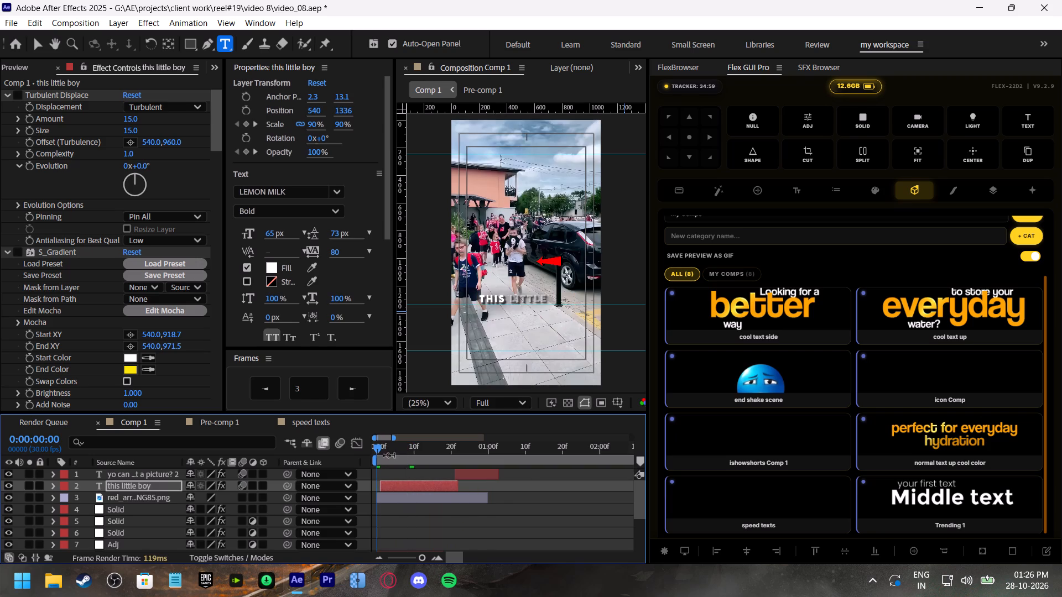
pyautogui.press('space')
pyautogui.click(407, 448)
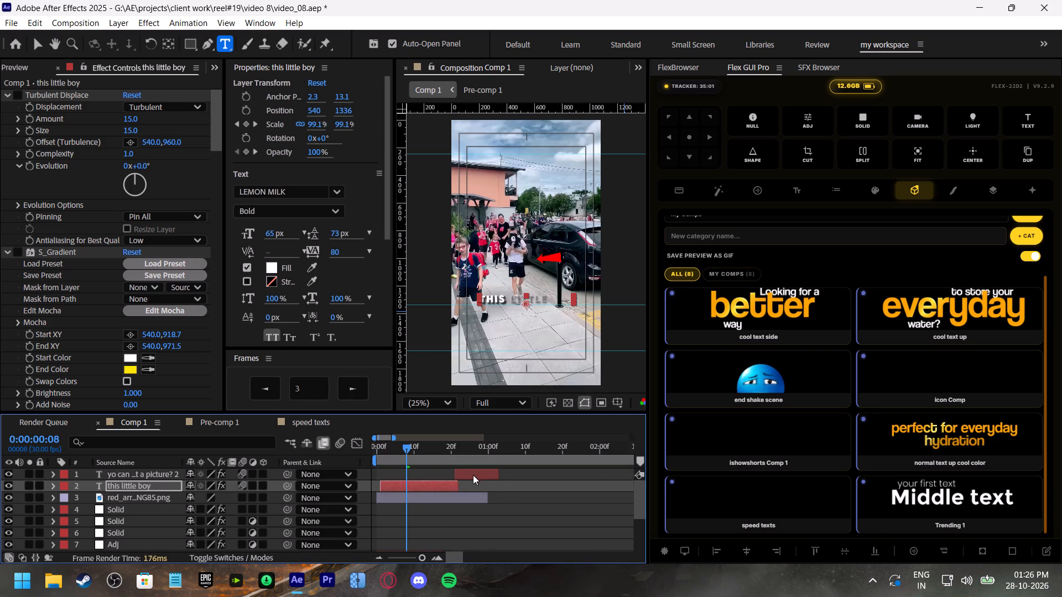
# Delete the leftover second segment of the "yo can i get a picture?" caption.
pyautogui.click(473, 475)
pyautogui.press('BackSpace')
# Reveal the layers' keyframes and retime the caption's ending Range Selector Start keyframe earlier, to about frame 15, checking it in playback.
pyautogui.press('space')
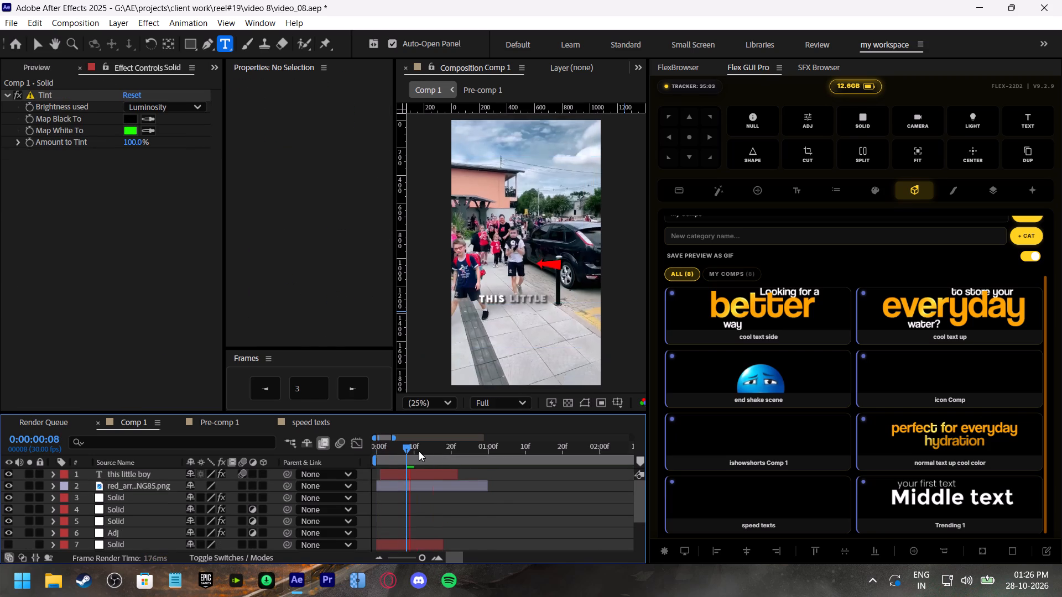
pyautogui.moveTo(419, 451); pyautogui.dragTo(422, 460)
pyautogui.press('u')
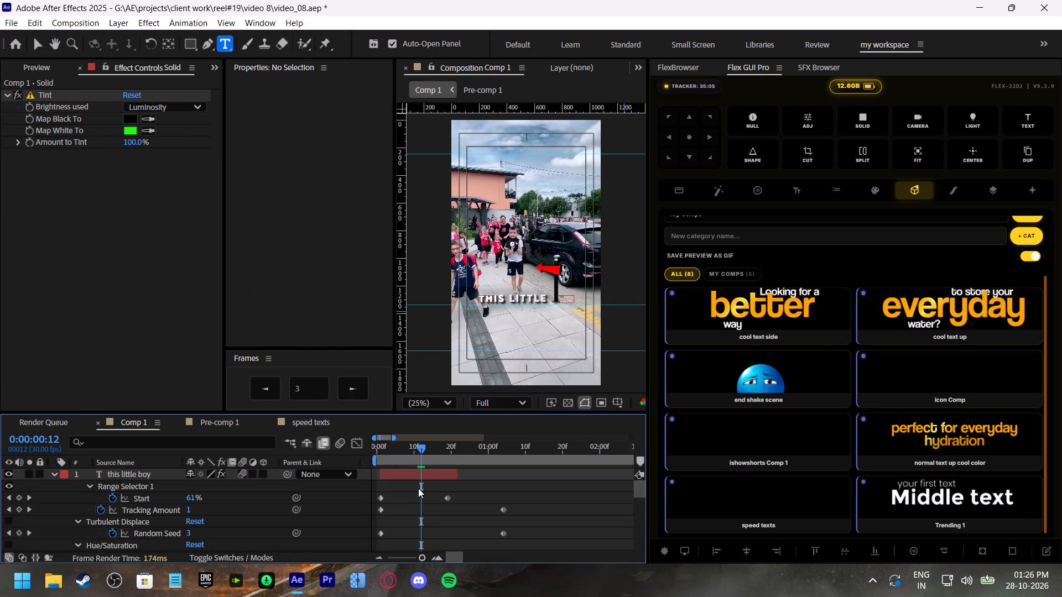
pyautogui.moveTo(449, 498); pyautogui.dragTo(419, 493)
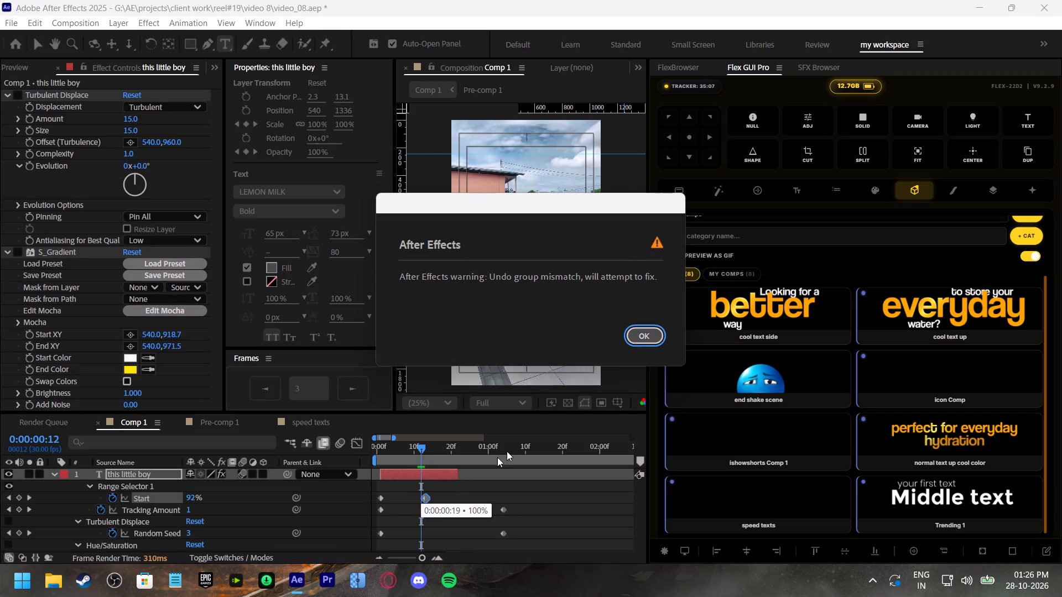
pyautogui.click(632, 342)
pyautogui.moveTo(413, 451); pyautogui.dragTo(372, 459)
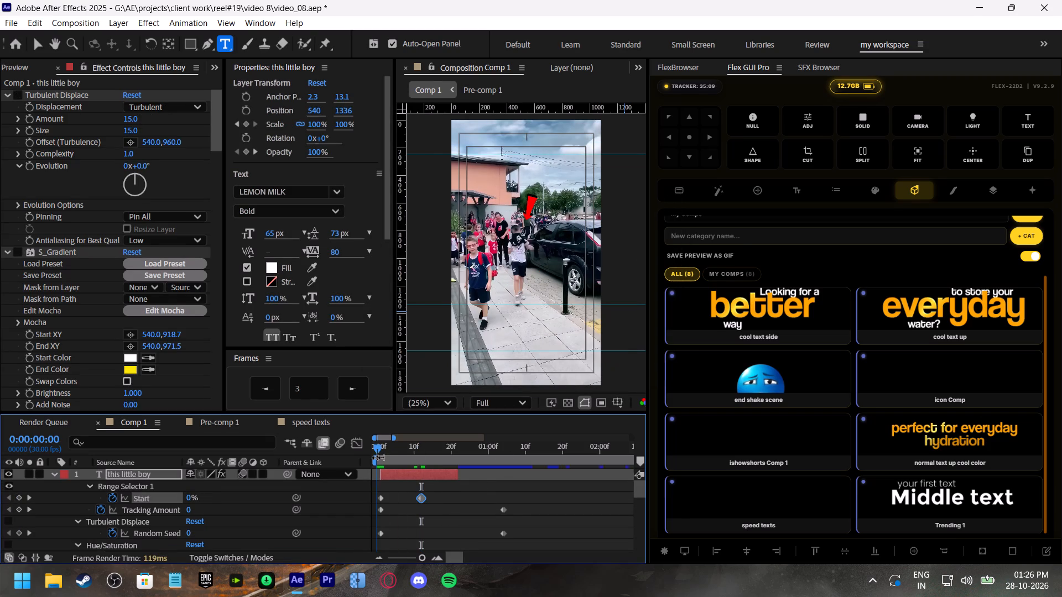
pyautogui.press('space')
pyautogui.moveTo(402, 446); pyautogui.dragTo(391, 460)
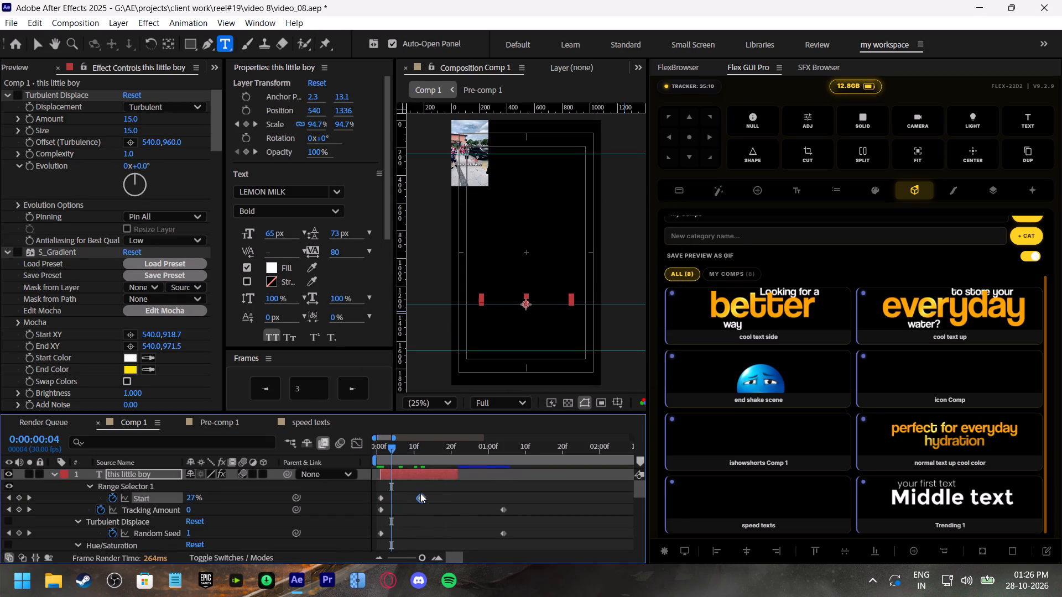
pyautogui.moveTo(422, 499); pyautogui.dragTo(434, 508)
pyautogui.press('space')
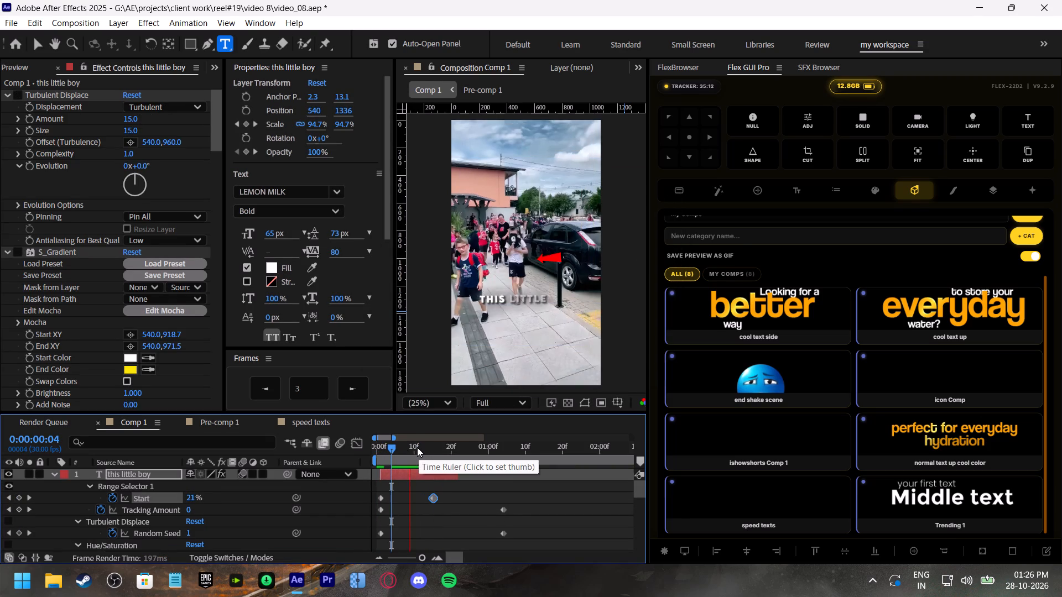
pyautogui.moveTo(417, 447); pyautogui.dragTo(370, 456)
pyautogui.press('space')
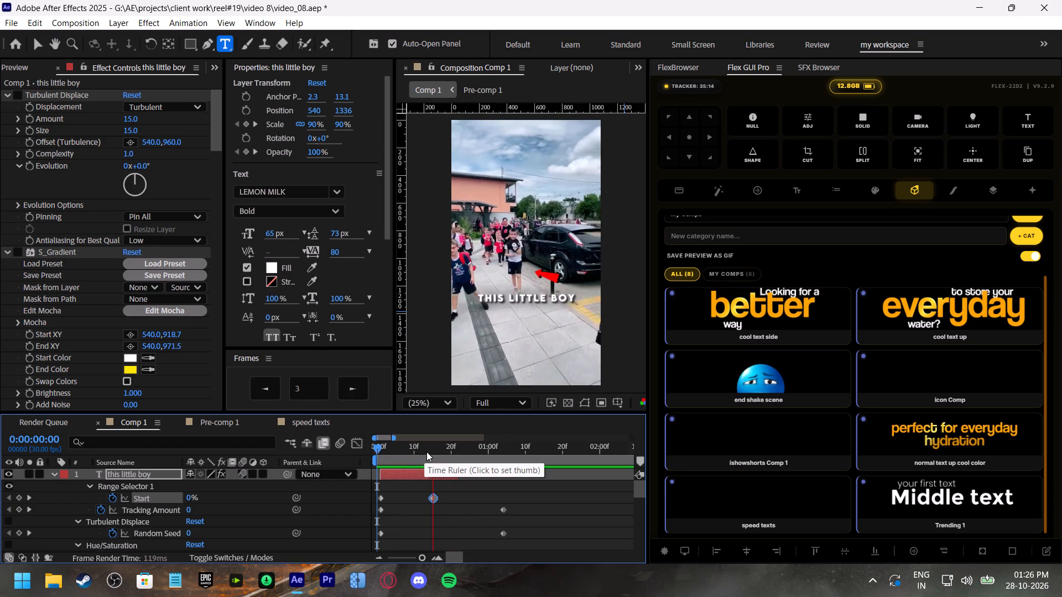
# Shift the red arrow layer's two opacity keyframes earlier, to about frames 16 and 24, and preview the fade-out.
pyautogui.moveTo(431, 449); pyautogui.dragTo(447, 463)
pyautogui.scroll(-2, 470, 509)
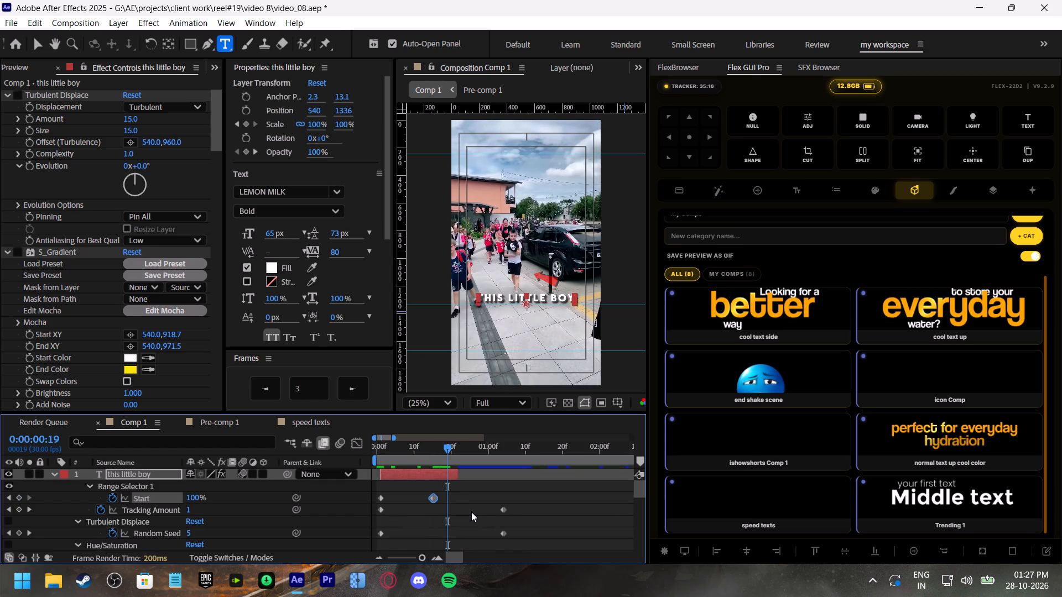
pyautogui.scroll(-2, 471, 512)
pyautogui.scroll(1, 508, 503)
pyautogui.moveTo(501, 525); pyautogui.dragTo(424, 521)
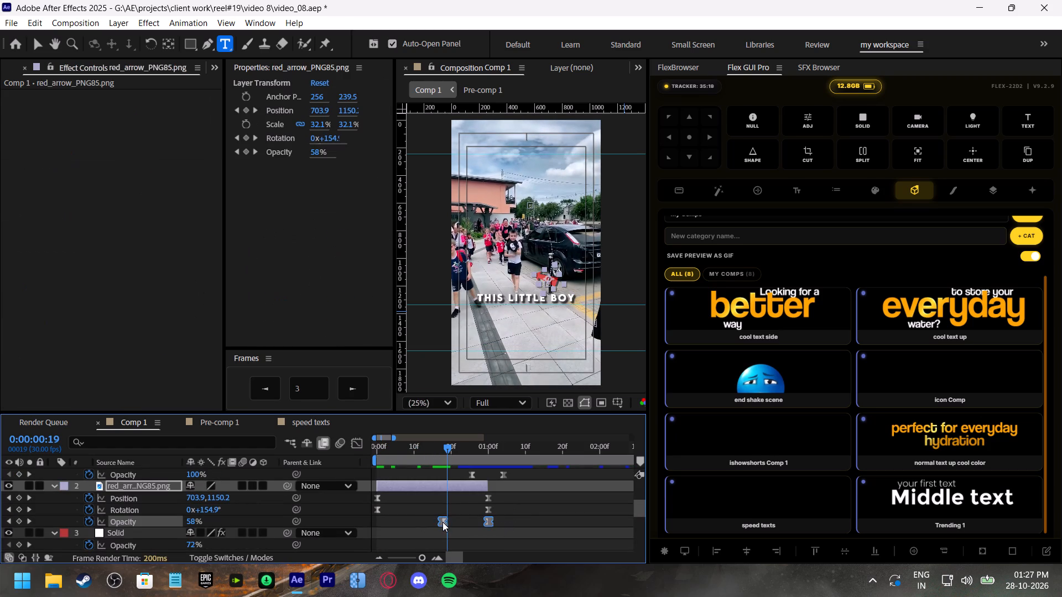
pyautogui.moveTo(441, 521); pyautogui.dragTo(424, 517)
pyautogui.click(435, 521)
pyautogui.moveTo(423, 521); pyautogui.dragTo(435, 528)
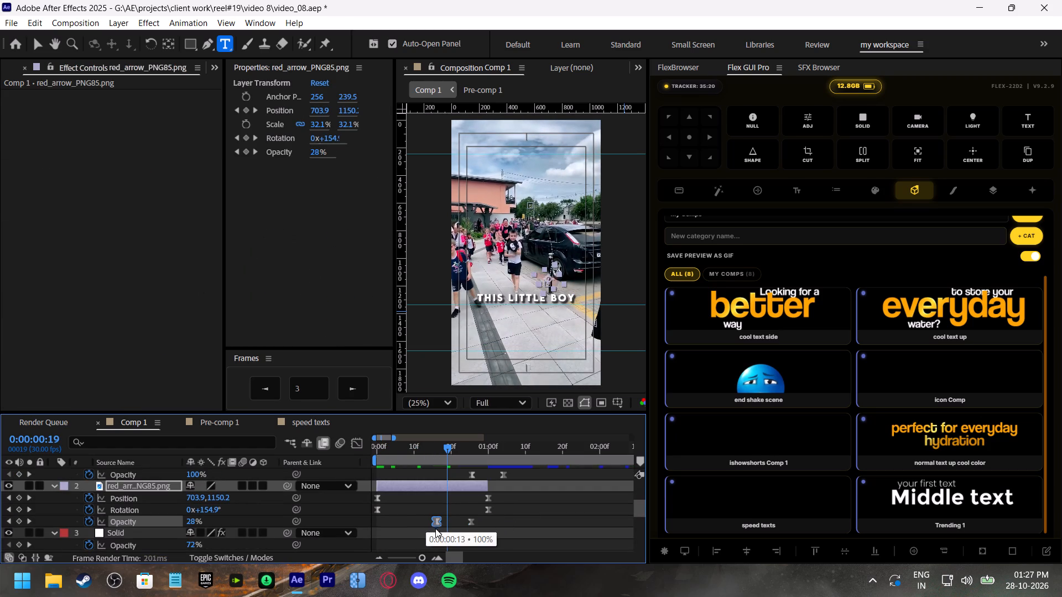
pyautogui.moveTo(435, 528); pyautogui.dragTo(438, 530)
pyautogui.moveTo(496, 525); pyautogui.dragTo(428, 525)
pyautogui.moveTo(482, 521); pyautogui.dragTo(419, 526)
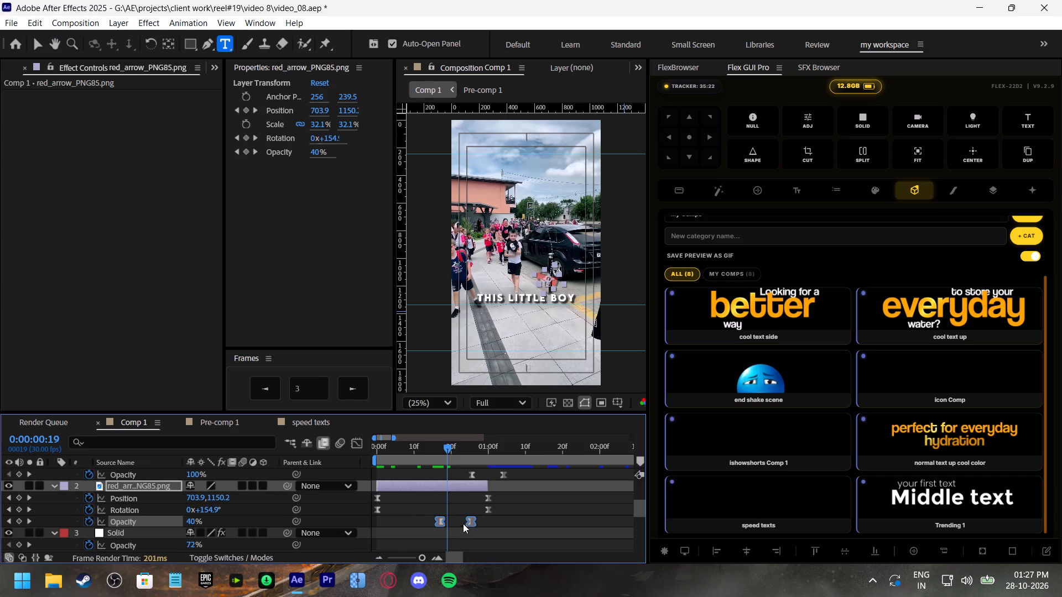
pyautogui.click(470, 521)
pyautogui.moveTo(418, 448); pyautogui.dragTo(355, 460)
pyautogui.press('space')
pyautogui.moveTo(412, 450); pyautogui.dragTo(423, 454)
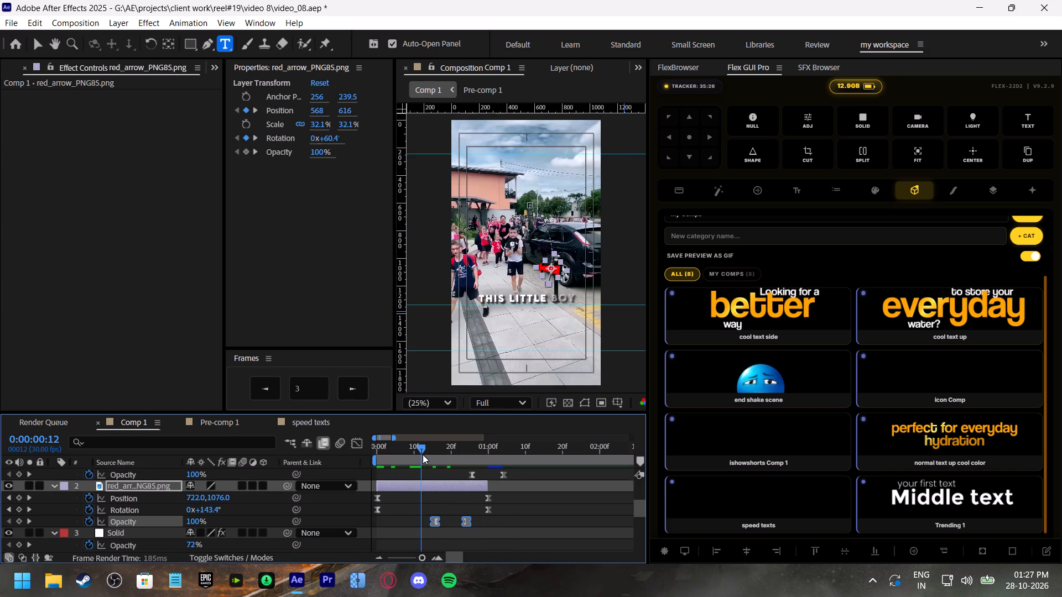
# Extend the "this little boy" layer's end to 0:00:01:00, matching the end of the red arrow layer.
pyautogui.moveTo(423, 454); pyautogui.dragTo(453, 473)
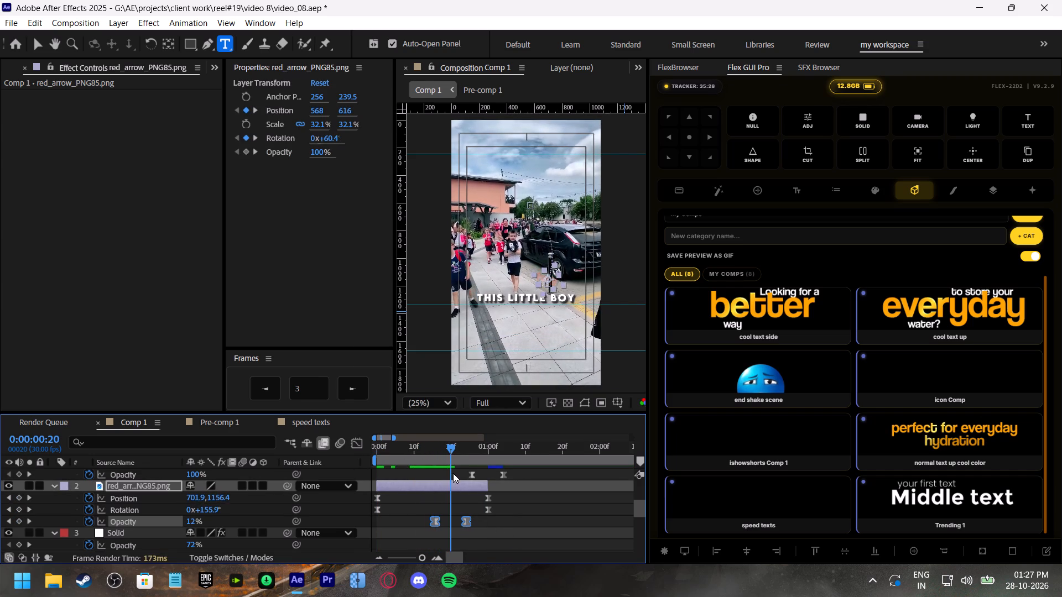
pyautogui.moveTo(453, 473); pyautogui.dragTo(451, 479)
pyautogui.scroll(2, 483, 516)
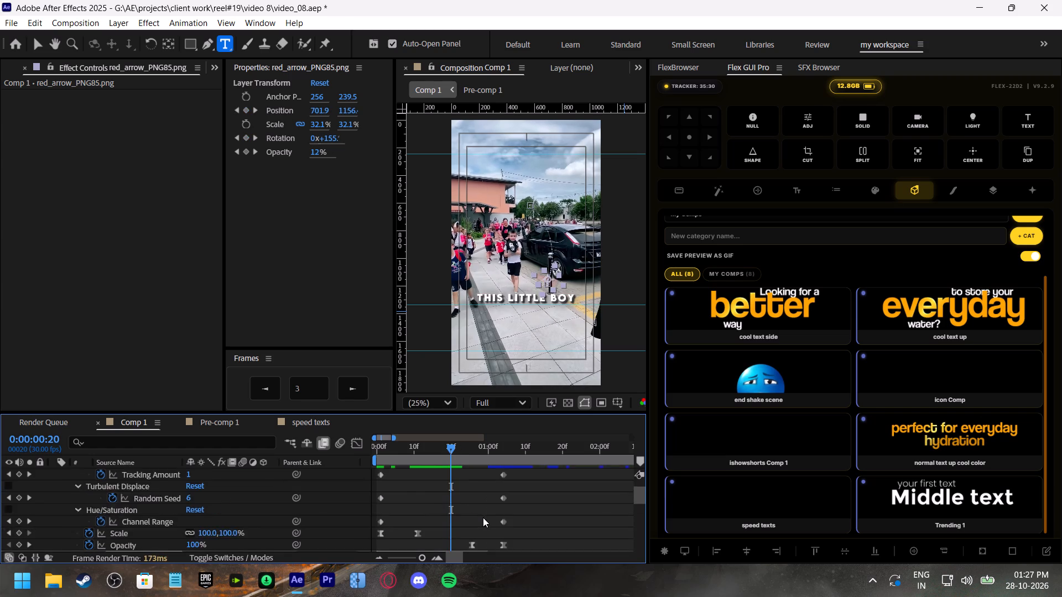
pyautogui.scroll(1, 483, 517)
pyautogui.moveTo(461, 473); pyautogui.dragTo(476, 495)
# Undo the "this little boy" layer's end extension and the red arrow layer's opacity keyframe shift.
pyautogui.scroll(-1, 509, 501)
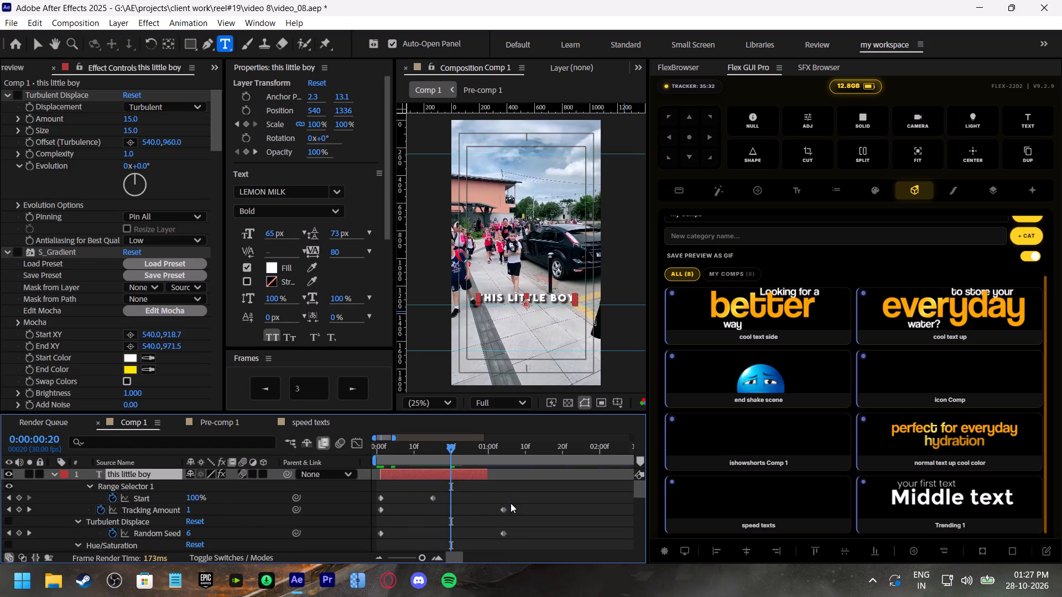
pyautogui.scroll(-2, 511, 504)
pyautogui.scroll(2, 506, 500)
pyautogui.scroll(-3, 506, 501)
pyautogui.scroll(1, 505, 500)
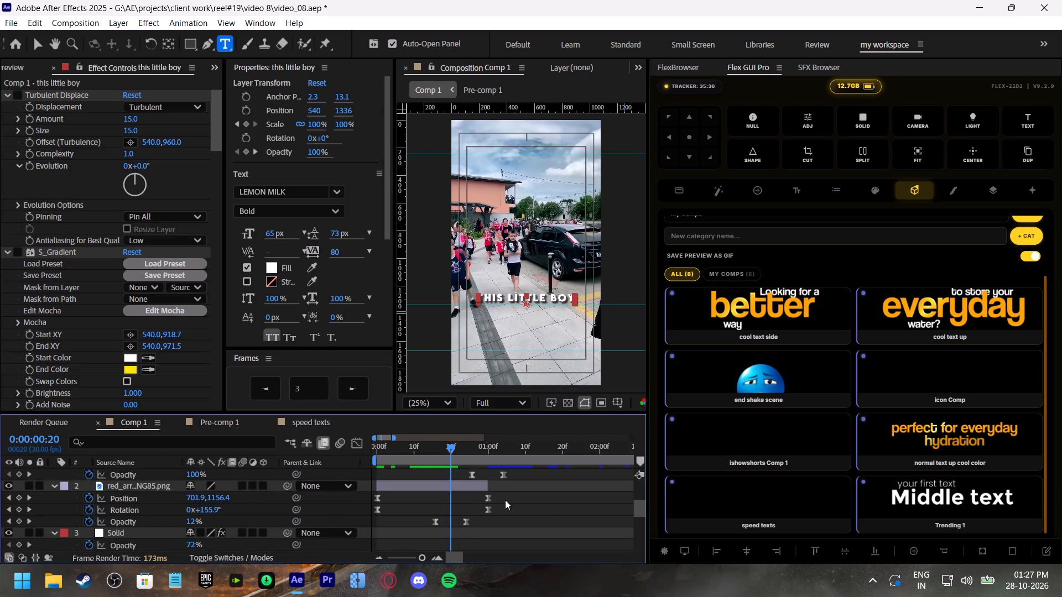
pyautogui.hotkey('ctrl', 'z')
pyautogui.hotkey('ctrl', 'z')
pyautogui.hotkey('ctrl', 'z')
pyautogui.hotkey('ctrl', 'z')
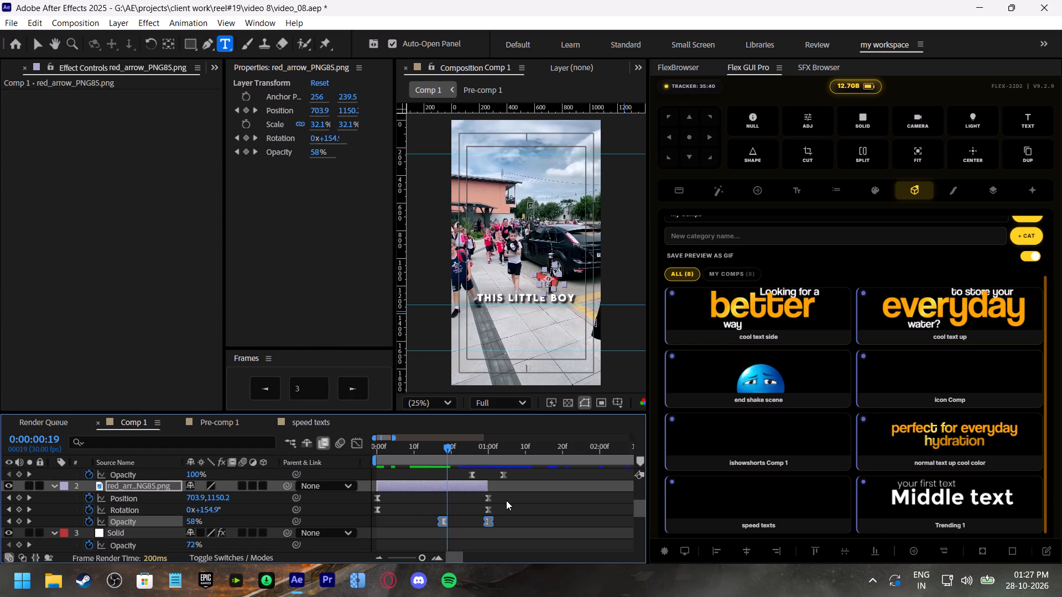
pyautogui.scroll(1, 506, 500)
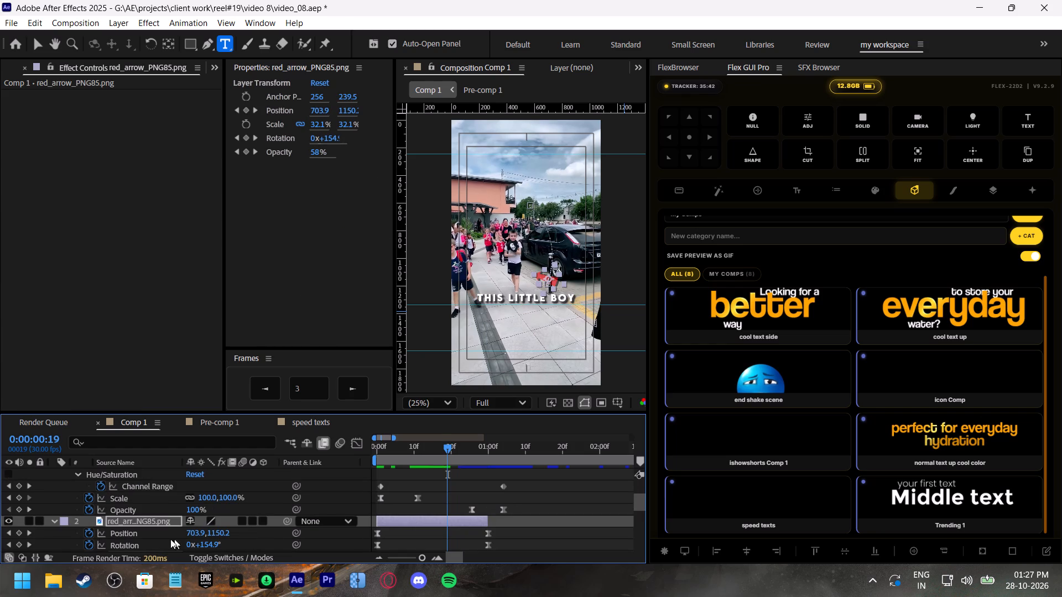
pyautogui.scroll(-2, 477, 490)
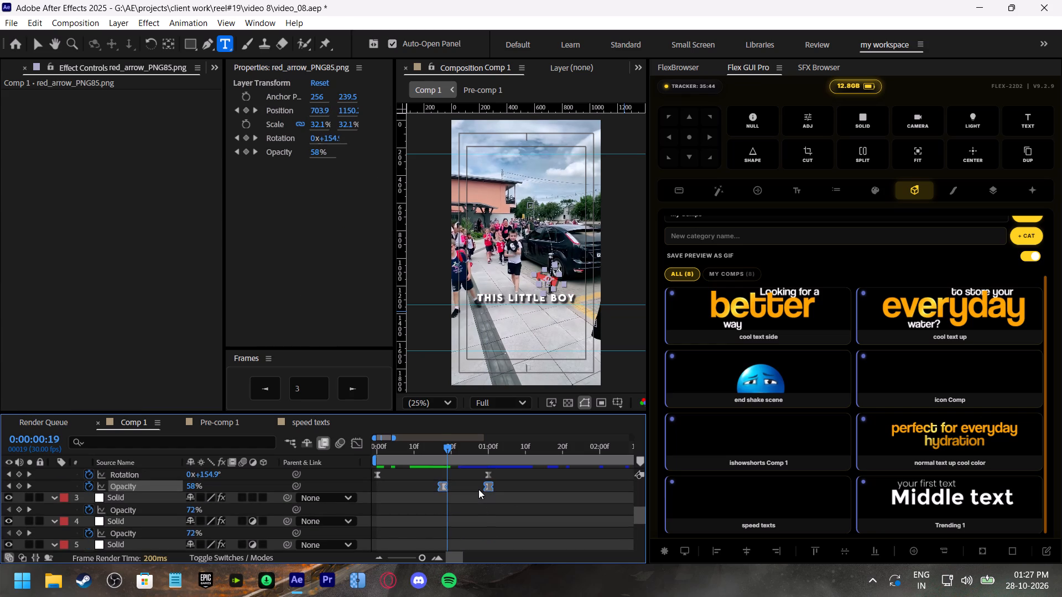
pyautogui.hotkey('ctrl', 'z')
pyautogui.scroll(1, 478, 489)
pyautogui.hotkey('ctrl', 'shift', 'z')
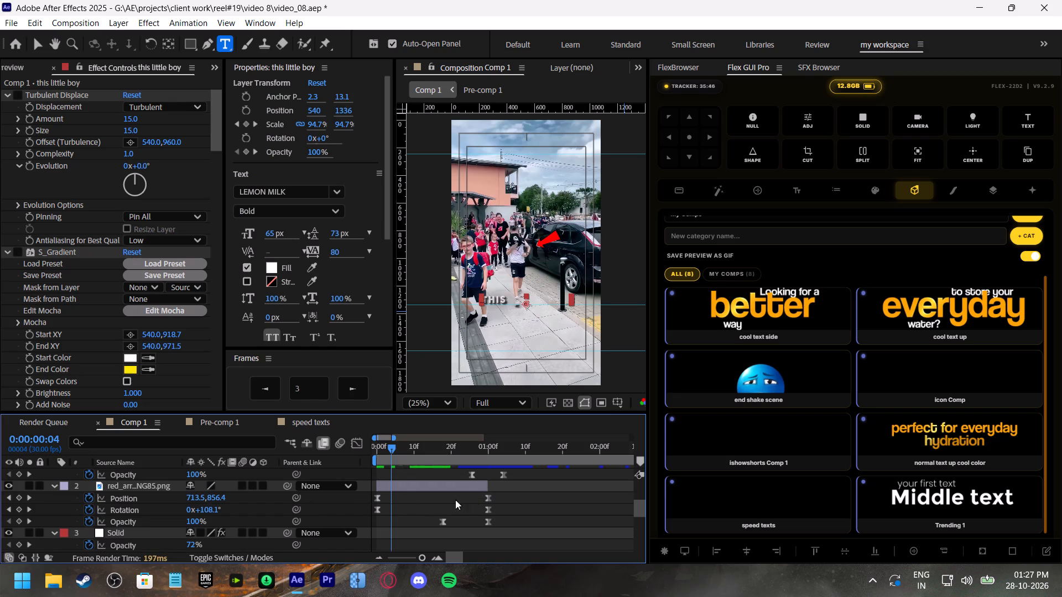
# Collapse the red arrow layer's properties and play the opening from the first frame to check the caption timing.
pyautogui.click(405, 490)
pyautogui.click(55, 486)
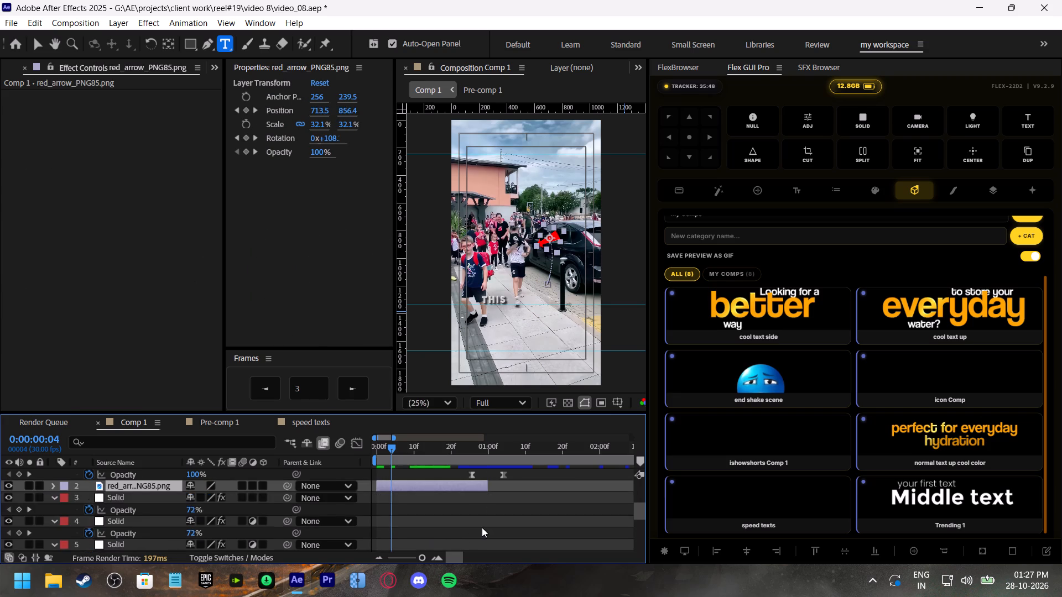
pyautogui.scroll(4, 483, 527)
pyautogui.moveTo(386, 447); pyautogui.dragTo(365, 457)
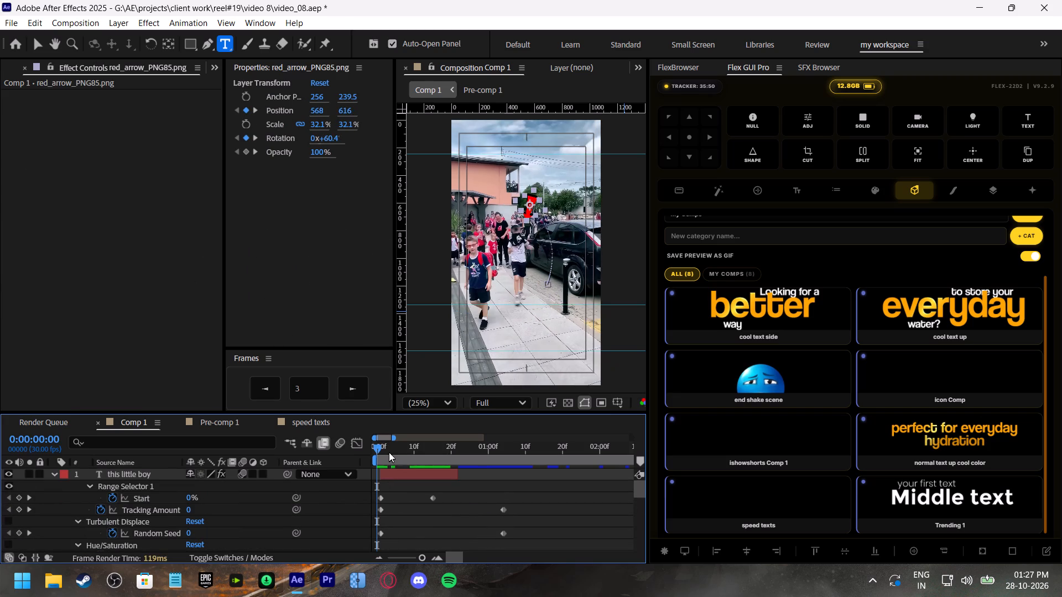
pyautogui.press('space')
pyautogui.moveTo(400, 451); pyautogui.dragTo(355, 460)
pyautogui.press('space')
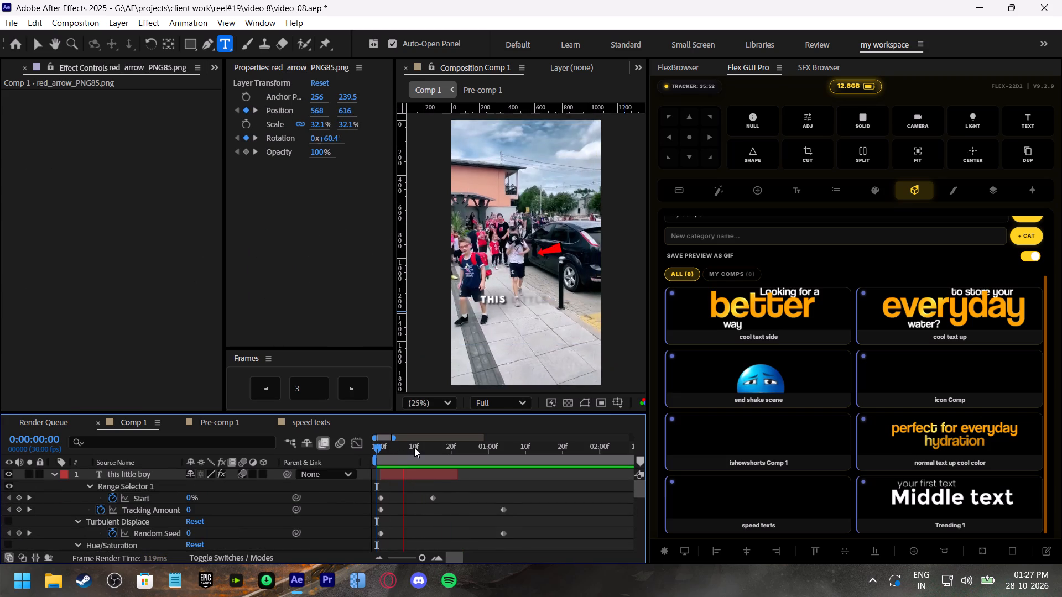
pyautogui.moveTo(419, 445); pyautogui.dragTo(319, 459)
pyautogui.press('space')
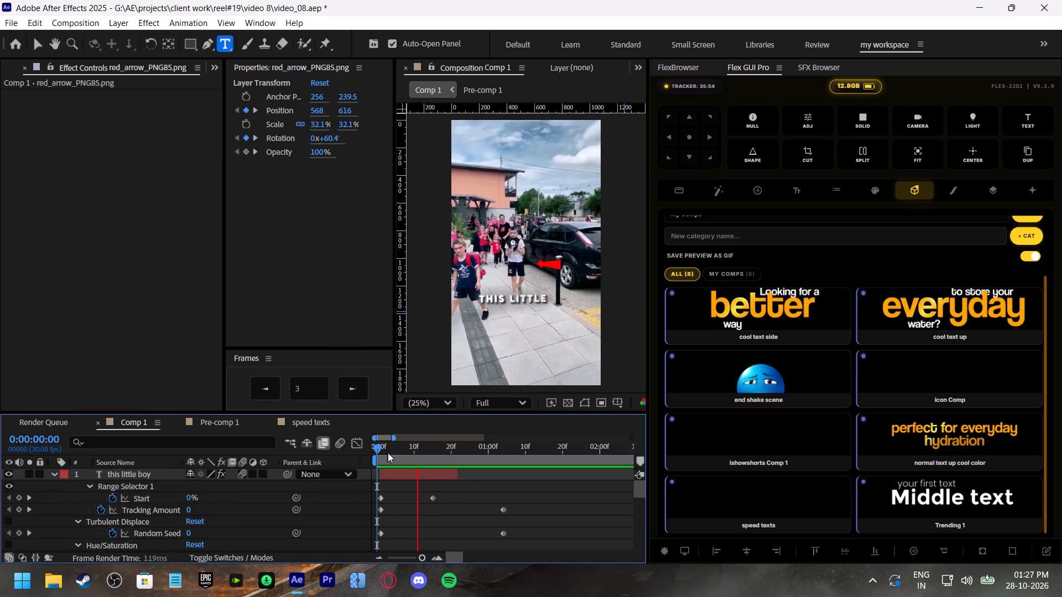
# Move the "this little boy" caption's ending Range Selector Start keyframe to about frame 16 and check it in playback.
pyautogui.click(421, 446)
pyautogui.click(430, 499)
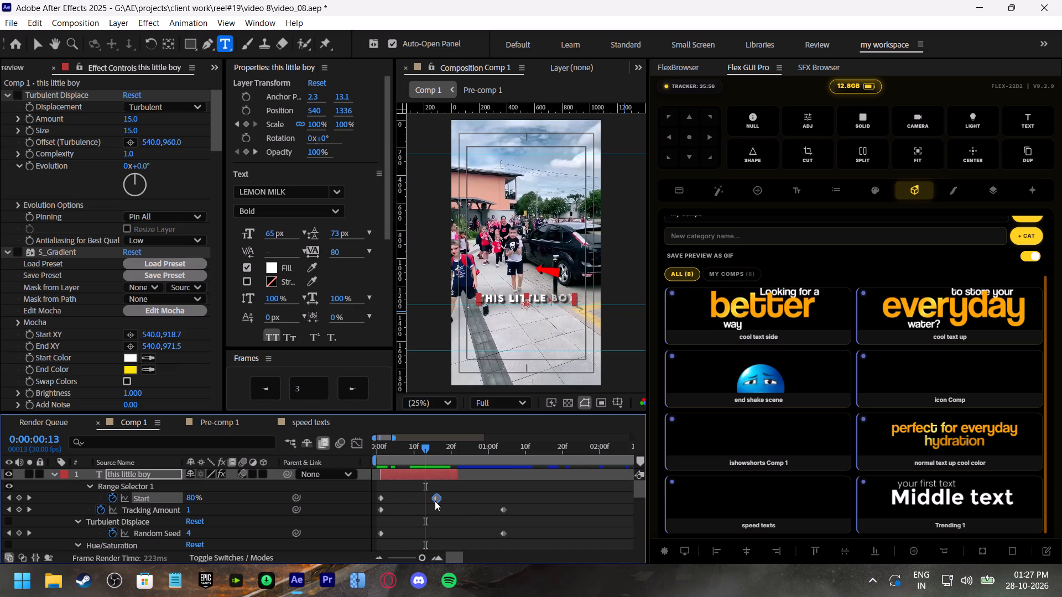
pyautogui.press('space')
pyautogui.click(448, 449)
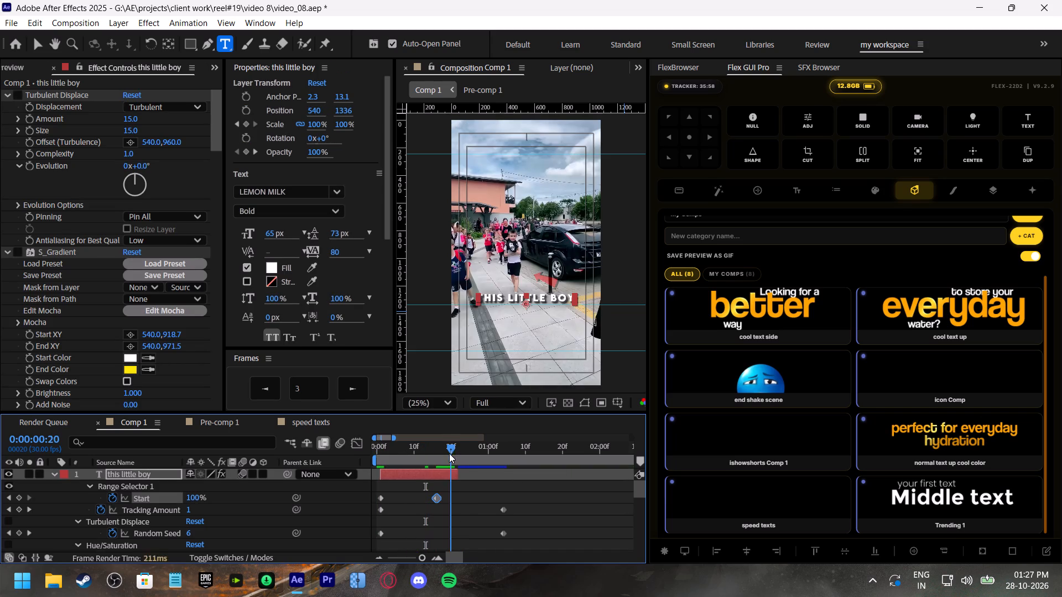
# Shift the "this little boy" caption's two opacity keyframes earlier, to about frames 19 and 26, and preview from the start.
pyautogui.scroll(-4, 483, 491)
pyautogui.scroll(2, 518, 502)
pyautogui.moveTo(524, 512); pyautogui.dragTo(454, 512)
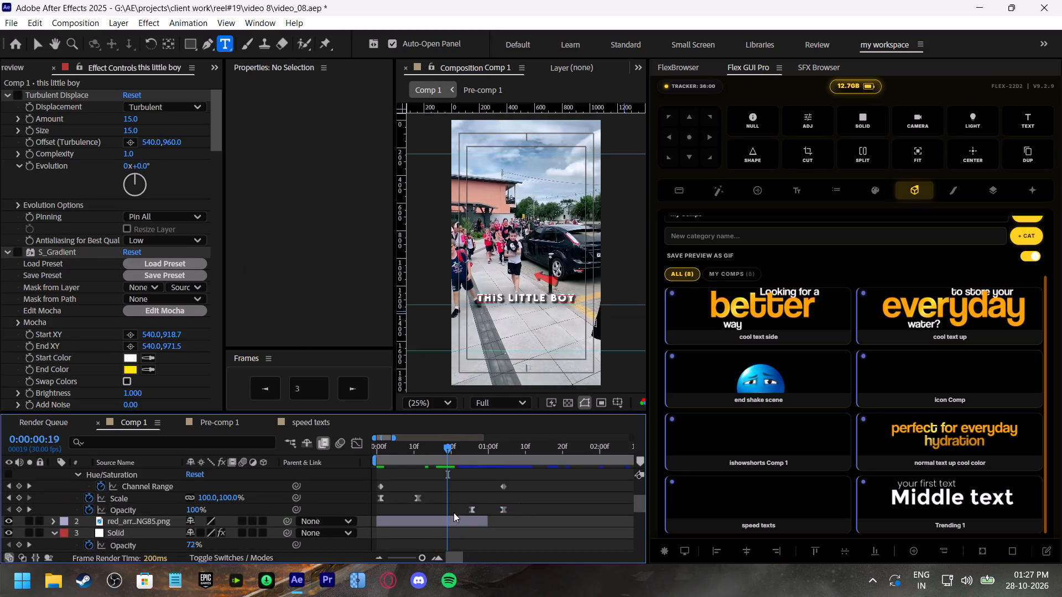
pyautogui.moveTo(454, 512); pyautogui.dragTo(454, 512)
pyautogui.moveTo(472, 509); pyautogui.dragTo(446, 510)
pyautogui.click(463, 518)
pyautogui.moveTo(480, 509); pyautogui.dragTo(473, 509)
pyautogui.moveTo(440, 452); pyautogui.dragTo(346, 463)
pyautogui.press('space')
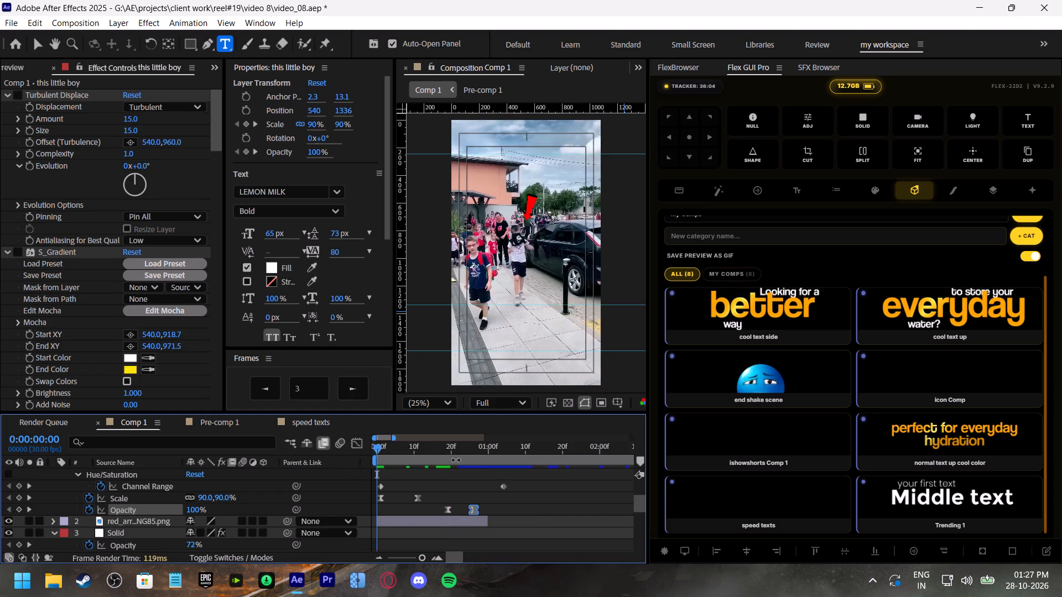
# Extend the end of the "this little boy" layer to about frame 27 and play back the caption's fade-out.
pyautogui.moveTo(467, 451); pyautogui.dragTo(476, 460)
pyautogui.scroll(3, 493, 495)
pyautogui.moveTo(460, 475); pyautogui.dragTo(472, 486)
pyautogui.moveTo(399, 447); pyautogui.dragTo(360, 455)
pyautogui.press('space')
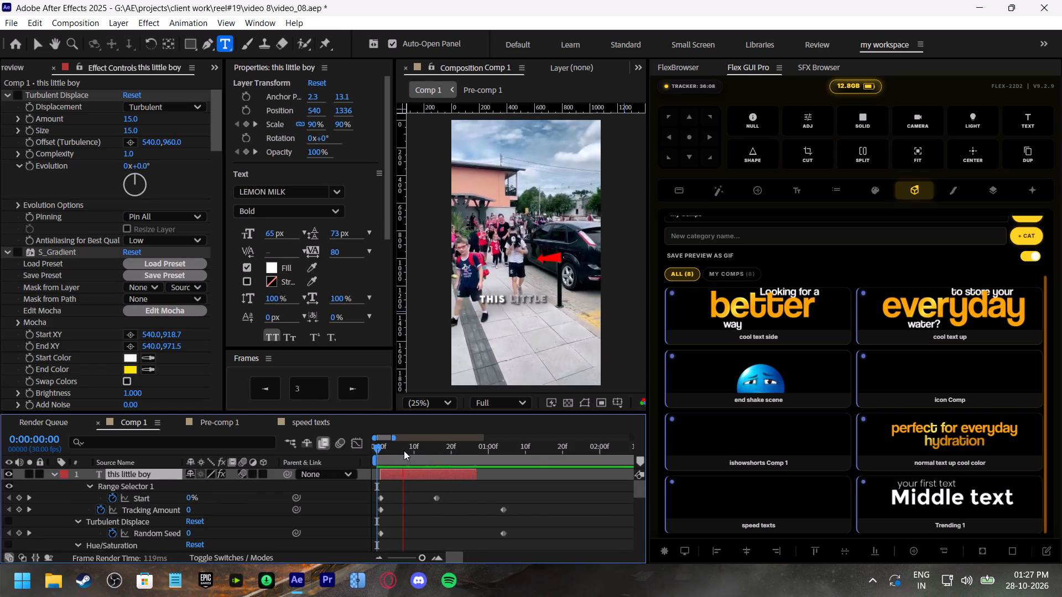
pyautogui.moveTo(404, 451); pyautogui.dragTo(420, 456)
pyautogui.press('space')
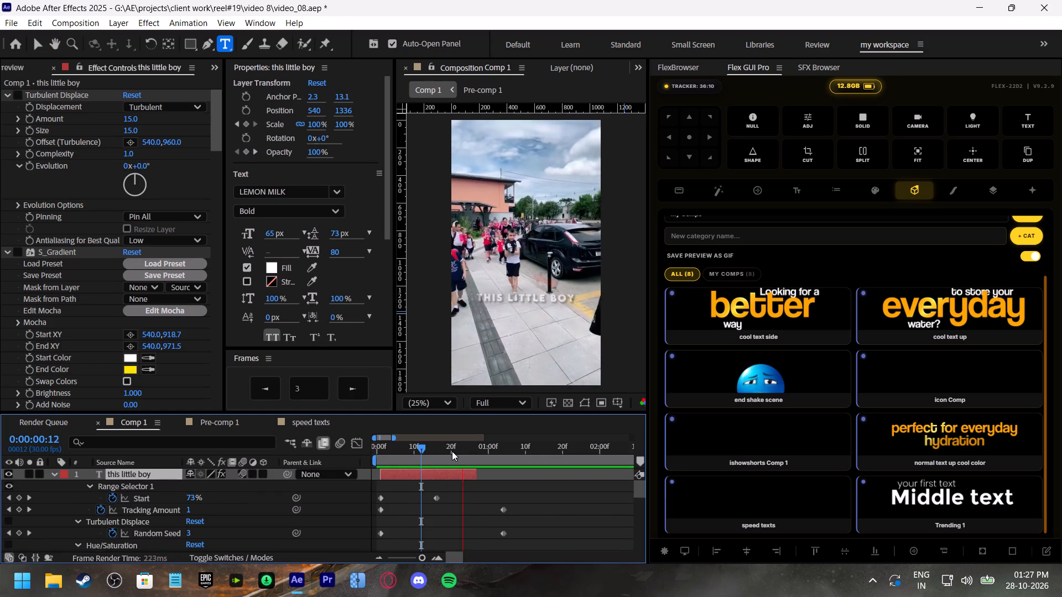
pyautogui.moveTo(454, 451); pyautogui.dragTo(461, 453)
pyautogui.press('space')
pyautogui.click(459, 450)
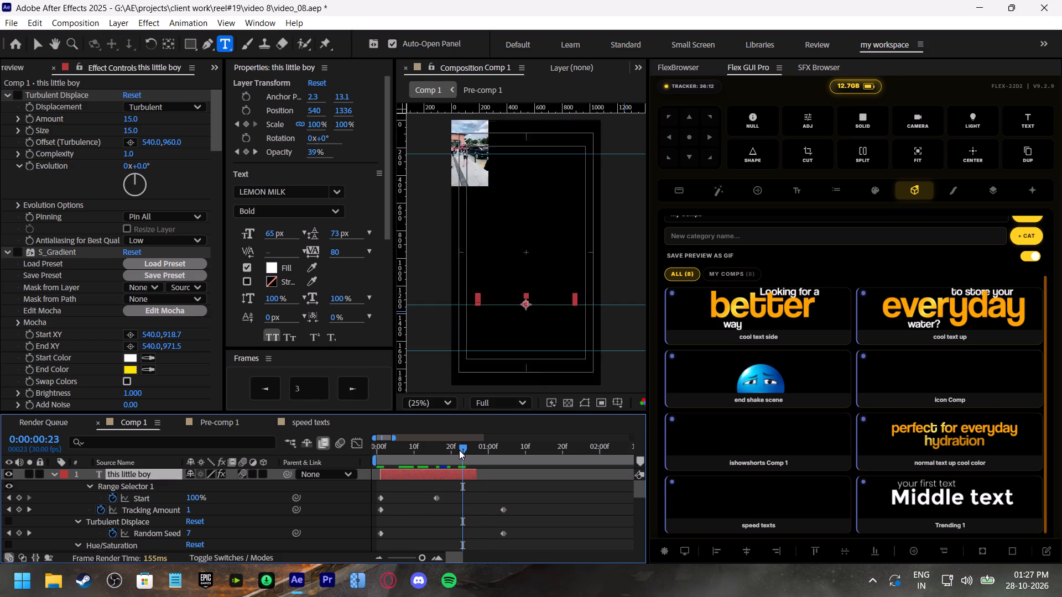
# Duplicate the "this little boy" layer, move the copy to start at about frame 23, and collapse the original's properties.
pyautogui.click(451, 473)
pyautogui.hotkey('ctrl', 'd')
pyautogui.moveTo(445, 475); pyautogui.dragTo(528, 486)
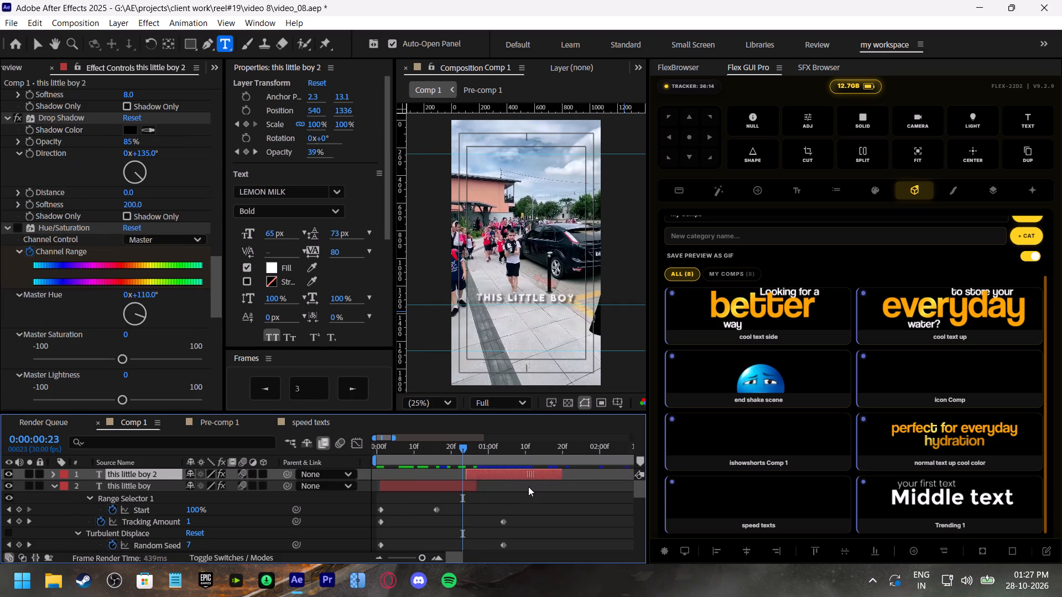
pyautogui.moveTo(528, 486); pyautogui.dragTo(524, 487)
pyautogui.click(50, 485)
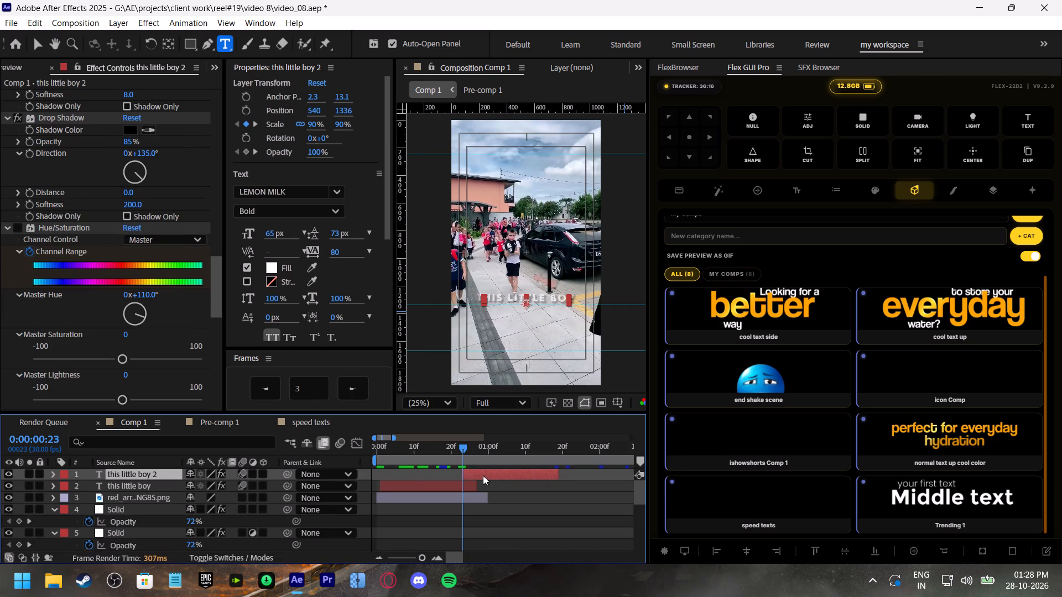
# Replace the duplicated caption's text with "told his dad".
pyautogui.doubleClick(485, 475)
pyautogui.click(465, 451)
pyautogui.press('space')
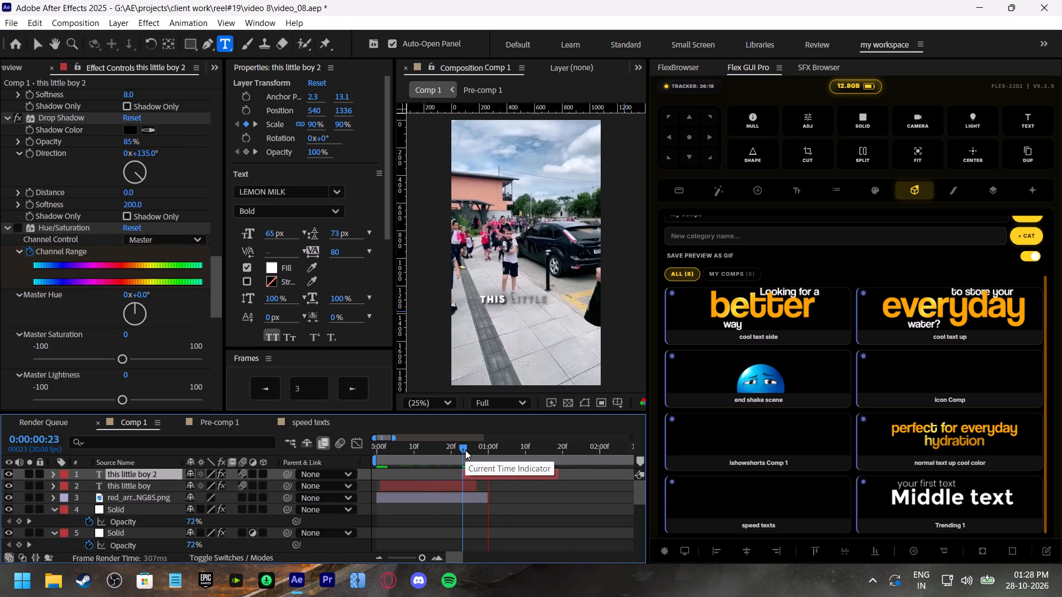
pyautogui.click(465, 450)
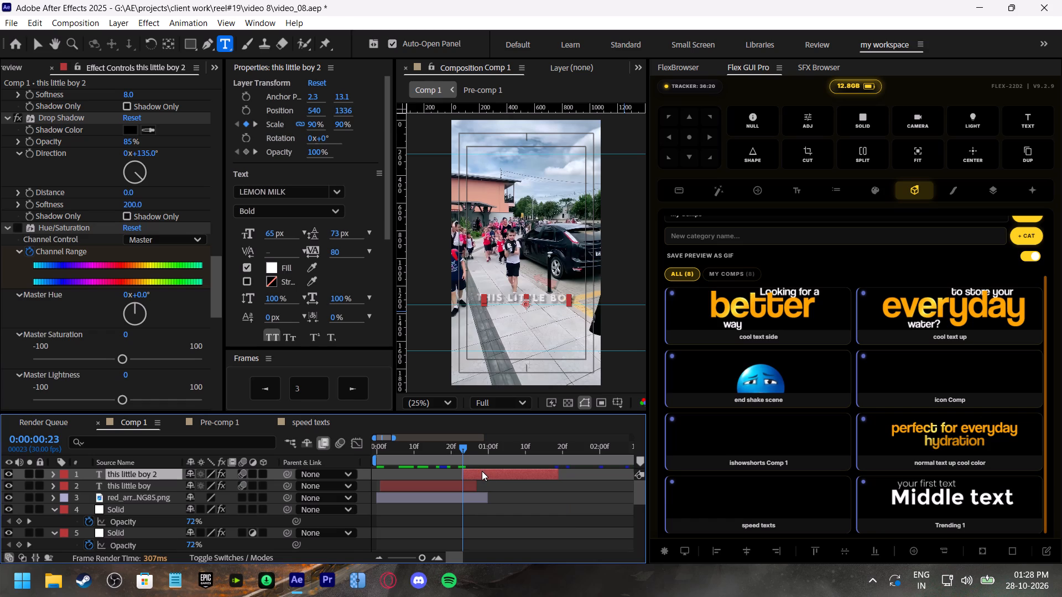
pyautogui.doubleClick(482, 471)
pyautogui.write('told his')
pyautogui.press('space')
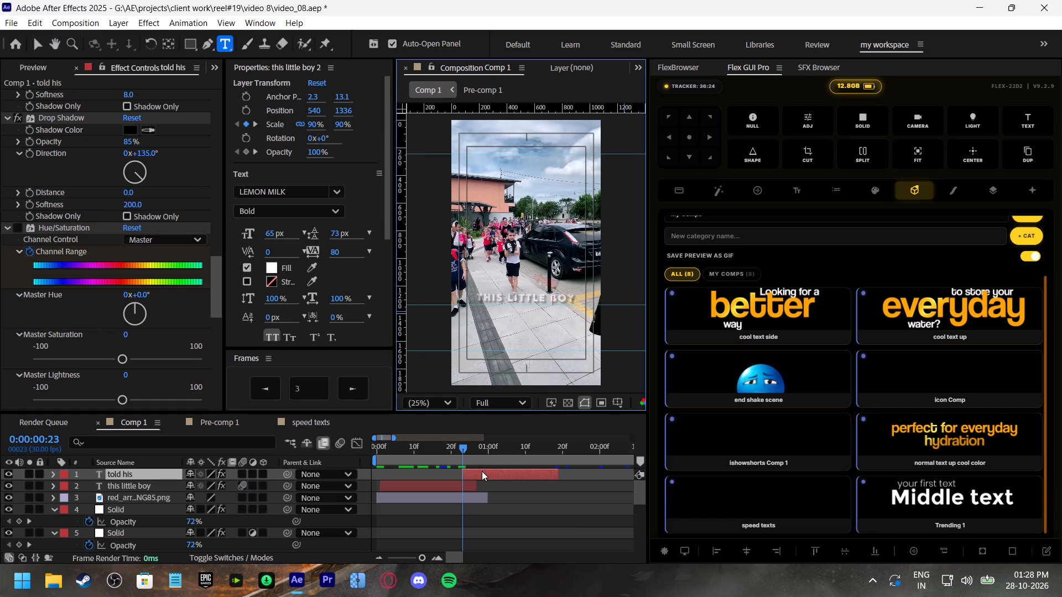
pyautogui.press('space')
pyautogui.write('d')
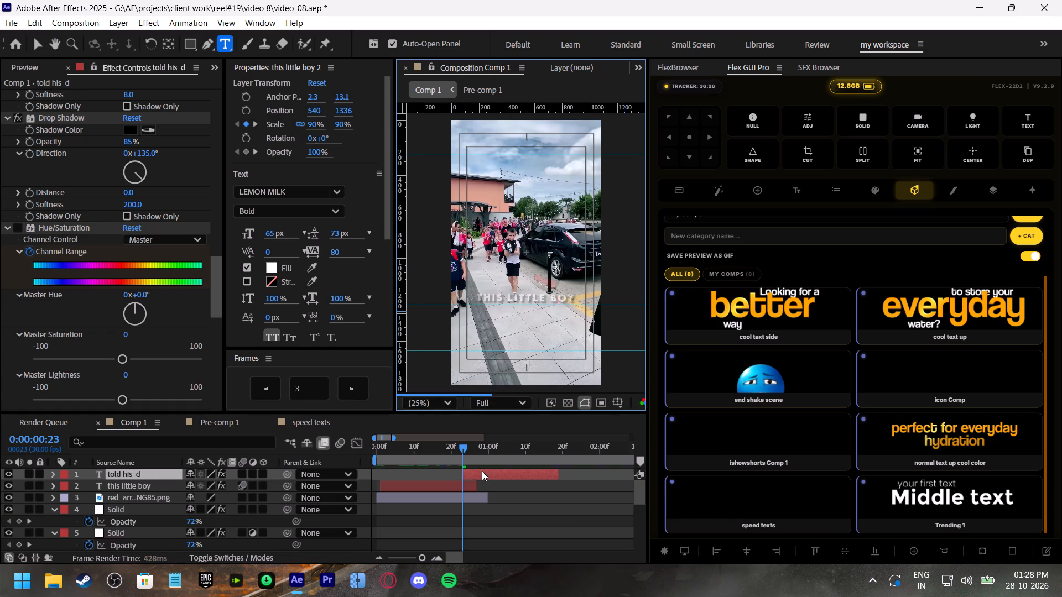
pyautogui.press('BackSpace')
pyautogui.press('BackSpace')
pyautogui.write('dad')
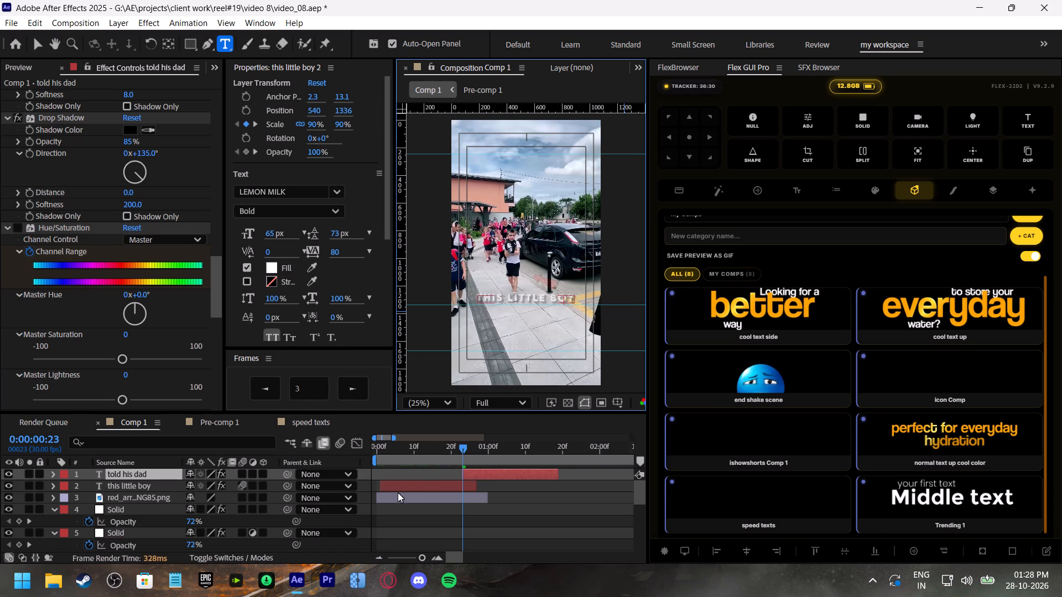
# Preview the caption change and shift the "told his dad" layer earlier to start at about frame 21.
pyautogui.click(435, 454)
pyautogui.press('space')
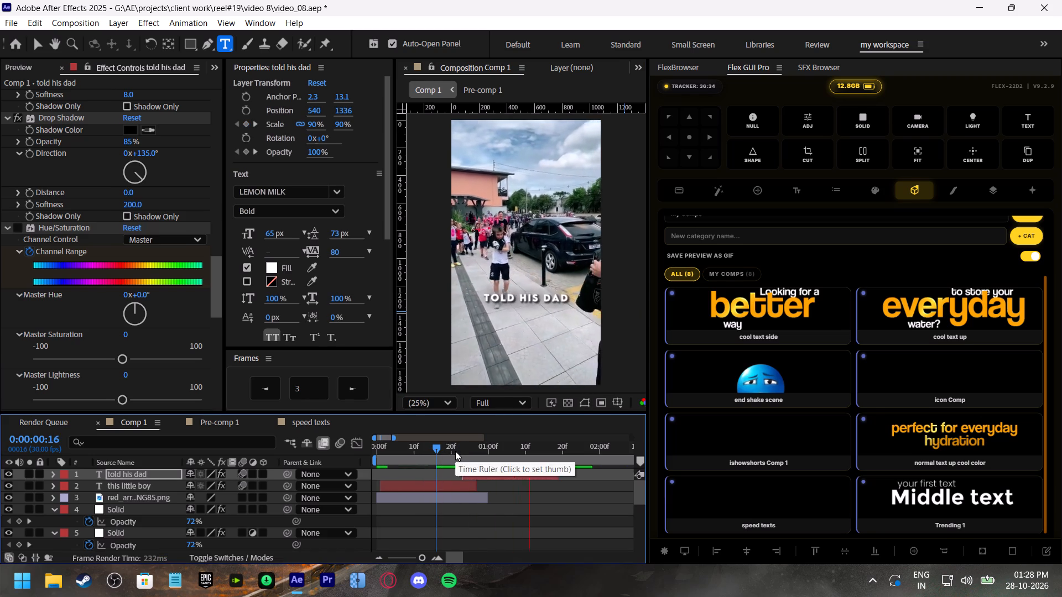
pyautogui.click(438, 451)
pyautogui.moveTo(475, 474); pyautogui.dragTo(468, 475)
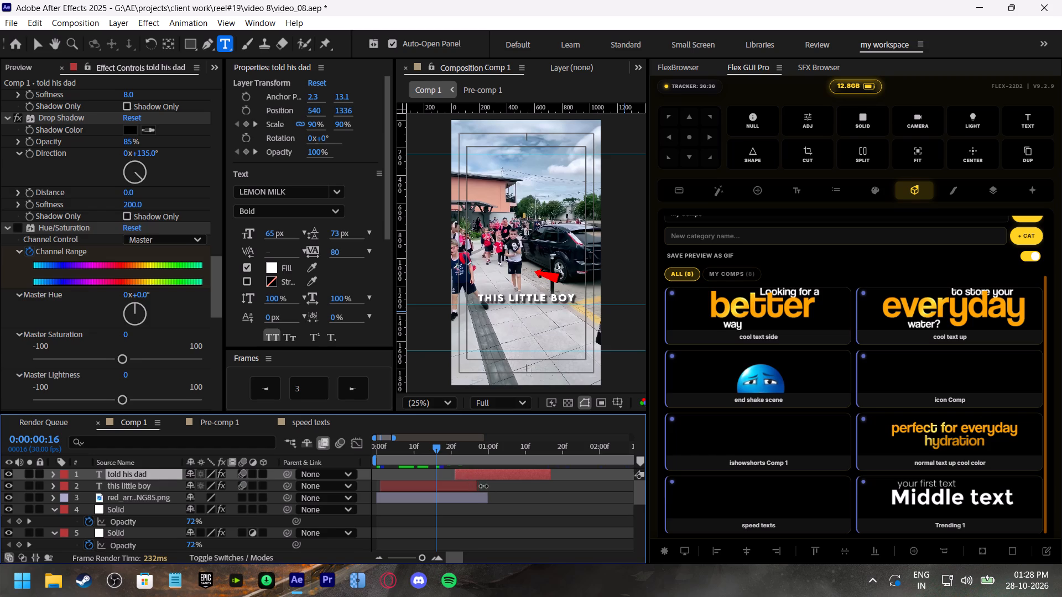
# Trim the end of the "this little boy" layer to about frame 22 and preview the handover between captions.
pyautogui.moveTo(480, 486); pyautogui.dragTo(462, 489)
pyautogui.press('space')
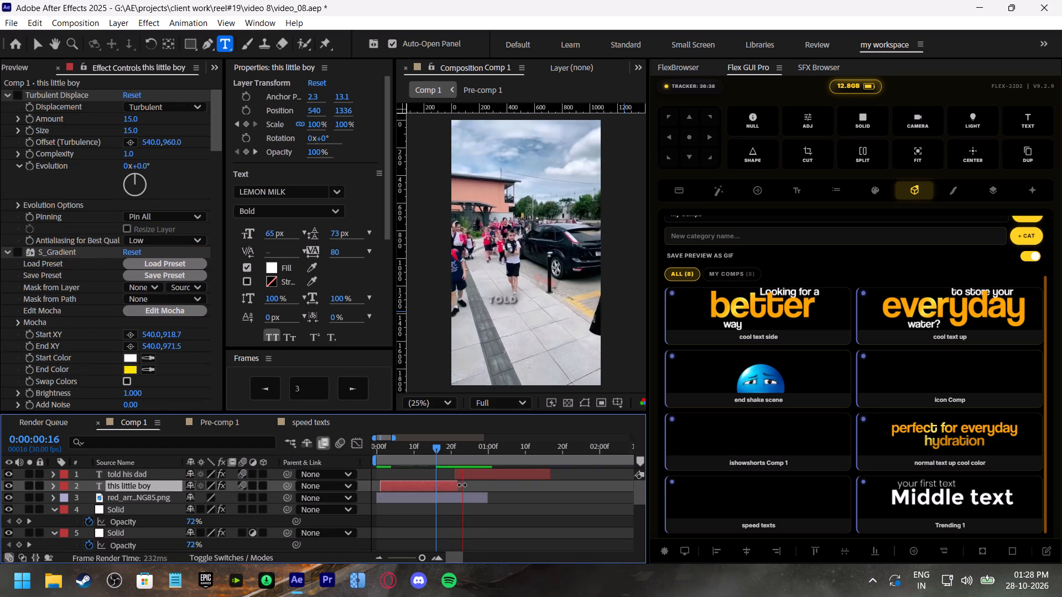
pyautogui.moveTo(428, 452); pyautogui.dragTo(347, 458)
pyautogui.press('space')
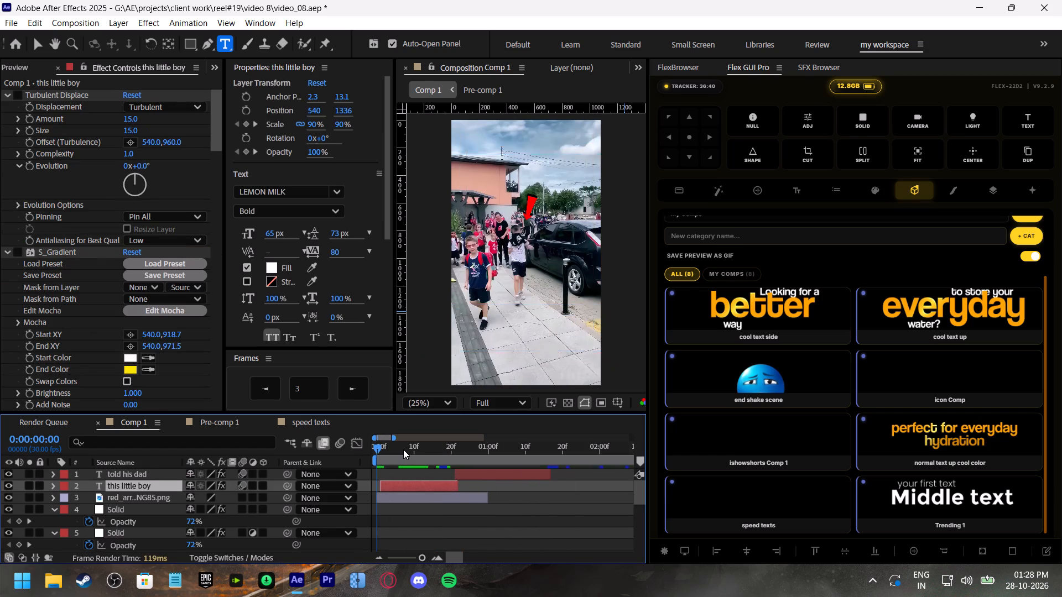
# Play back both captions from about frame 14, examining the end of "told his dad" around 0:00:01:11.
pyautogui.click(426, 451)
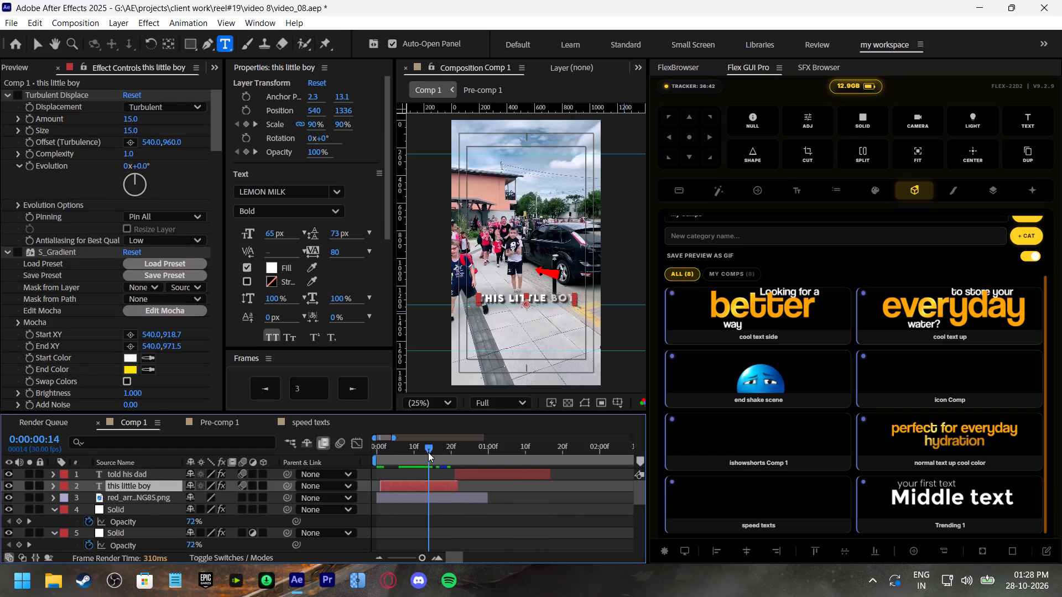
pyautogui.press('space')
pyautogui.moveTo(497, 452); pyautogui.dragTo(516, 458)
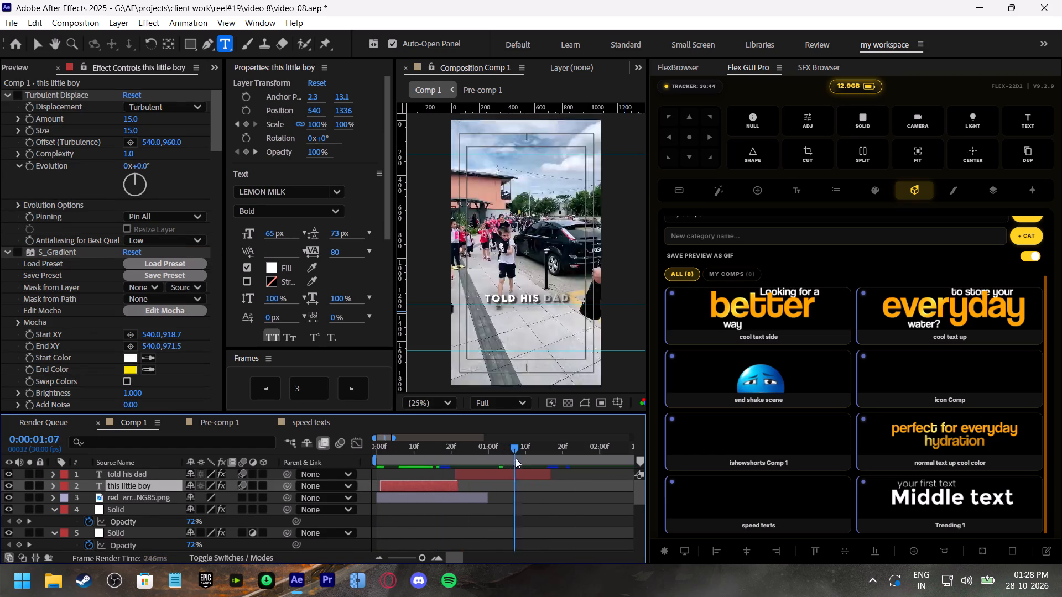
pyautogui.moveTo(516, 458); pyautogui.dragTo(517, 459)
pyautogui.press('space')
pyautogui.moveTo(521, 448); pyautogui.dragTo(533, 453)
pyautogui.press('space')
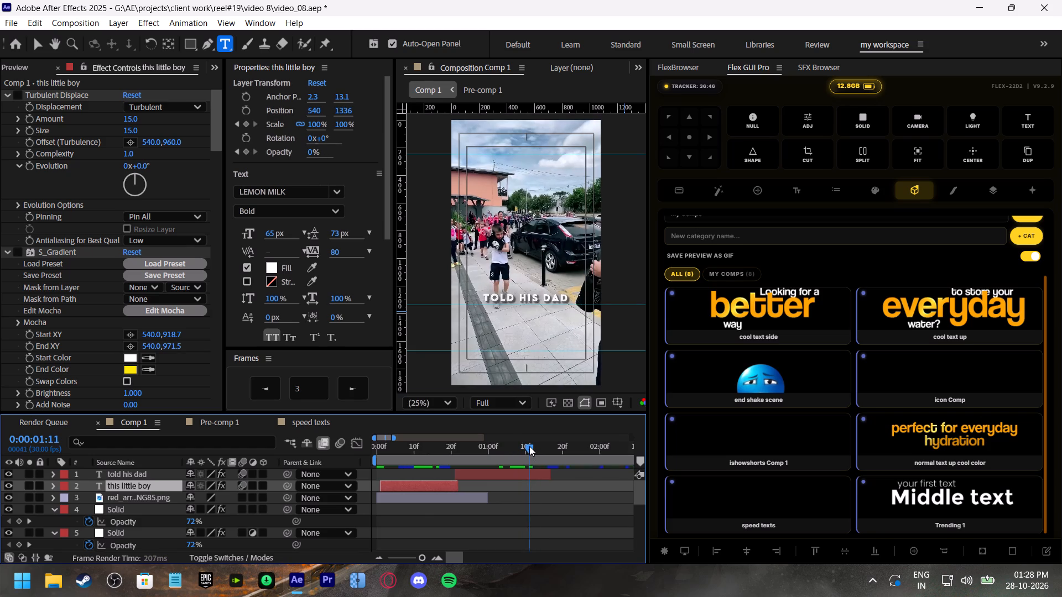
pyautogui.click(529, 446)
pyautogui.press('space')
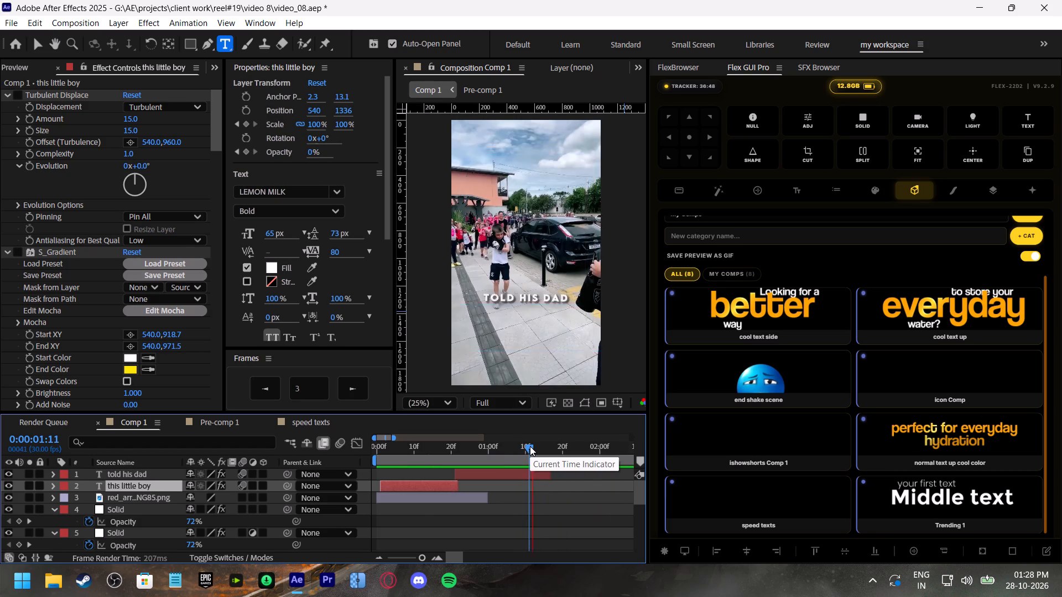
pyautogui.click(530, 446)
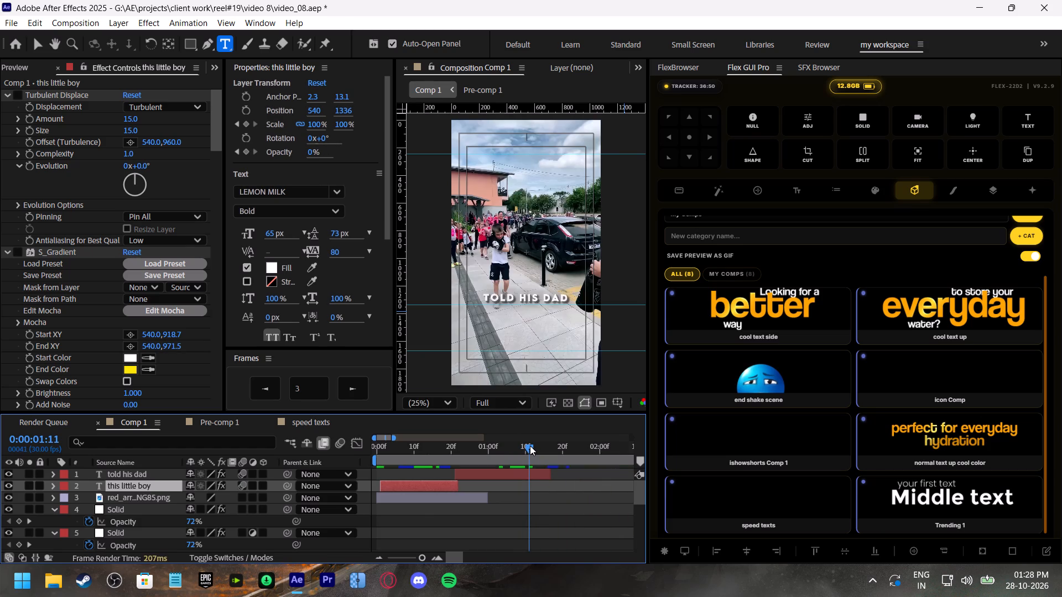
pyautogui.press('space')
pyautogui.click(530, 446)
# Preview both captions through about 0:00:01:12, and delete the "told his dad" layer.
pyautogui.moveTo(418, 446); pyautogui.dragTo(359, 455)
pyautogui.press('space')
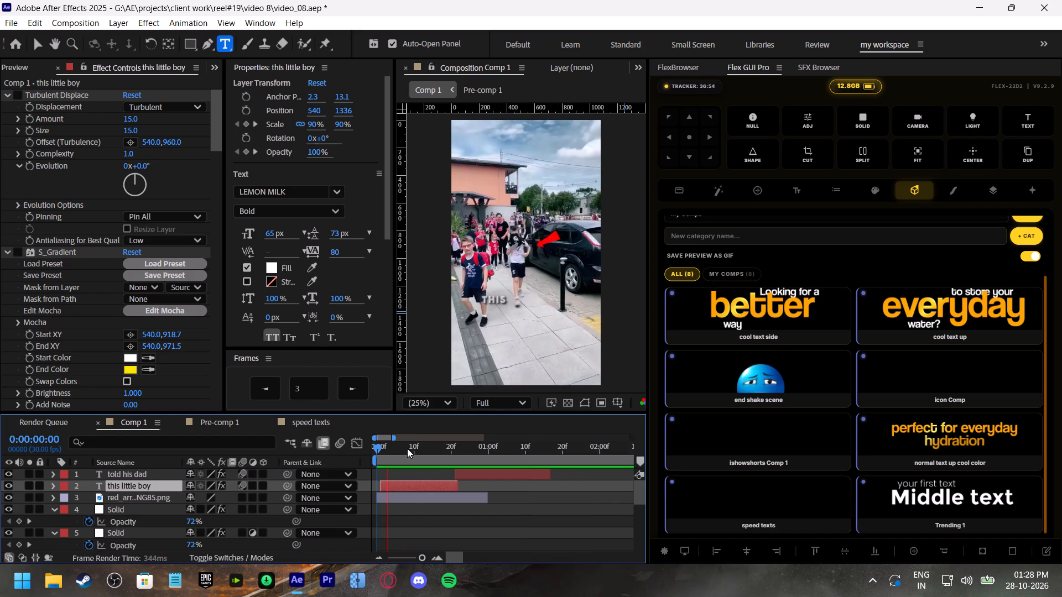
pyautogui.click(536, 442)
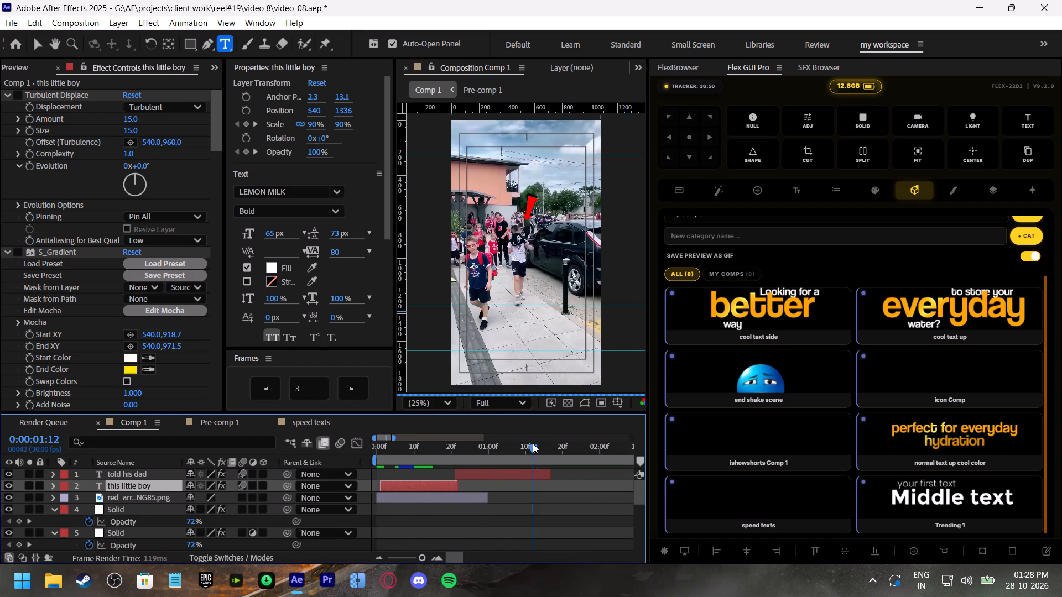
pyautogui.press('space')
pyautogui.click(532, 443)
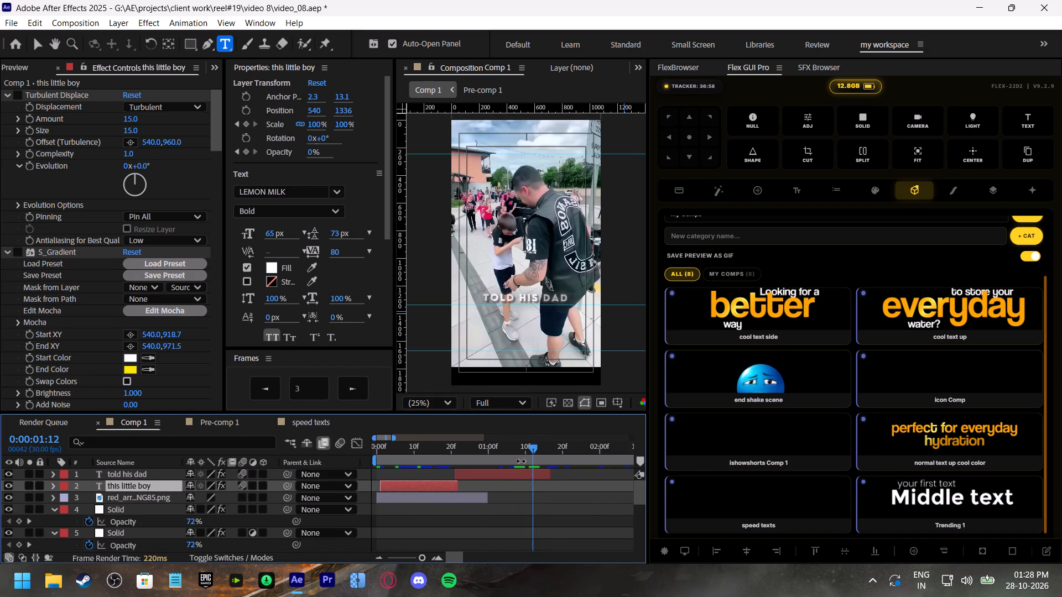
pyautogui.click(509, 475)
pyautogui.press('BackSpace')
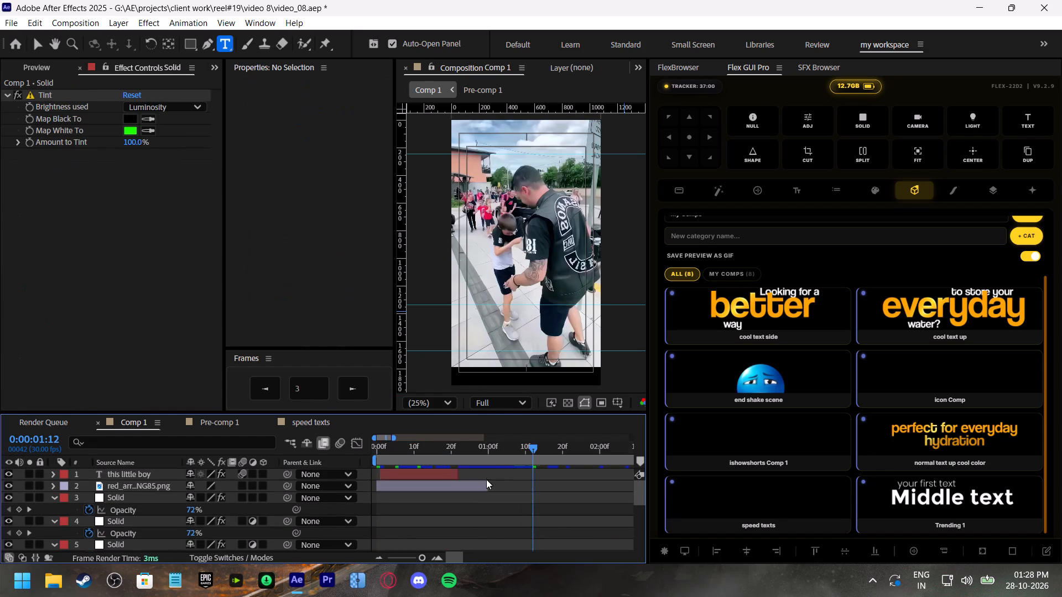
# Extend the "this little boy" layer's end to about 0:00:01:12 and move its last Start keyframe to about 0:00:01:01.
pyautogui.moveTo(459, 473); pyautogui.dragTo(536, 486)
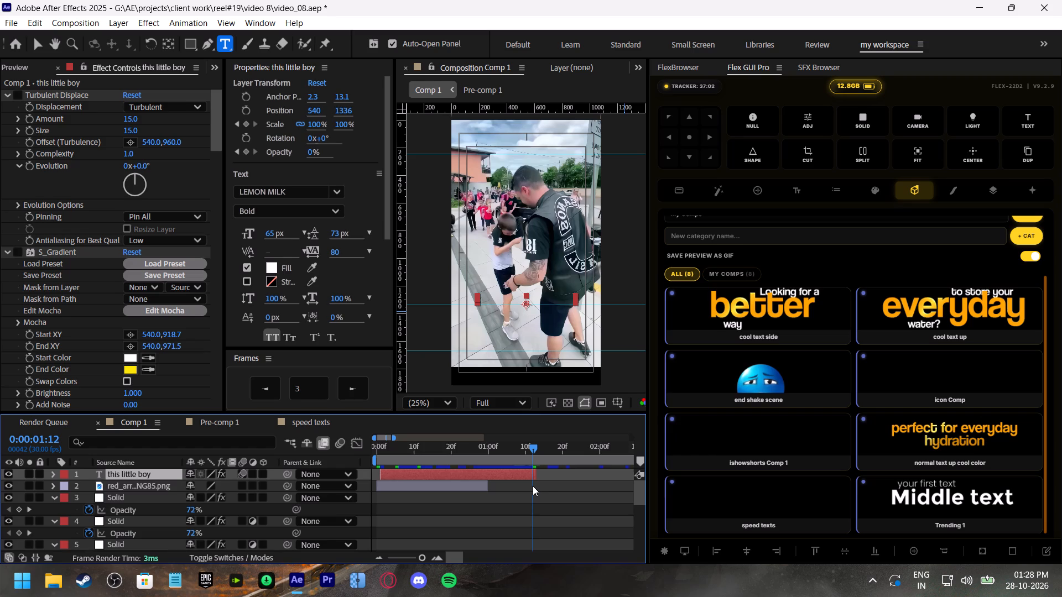
pyautogui.press('u')
pyautogui.moveTo(439, 497); pyautogui.dragTo(494, 517)
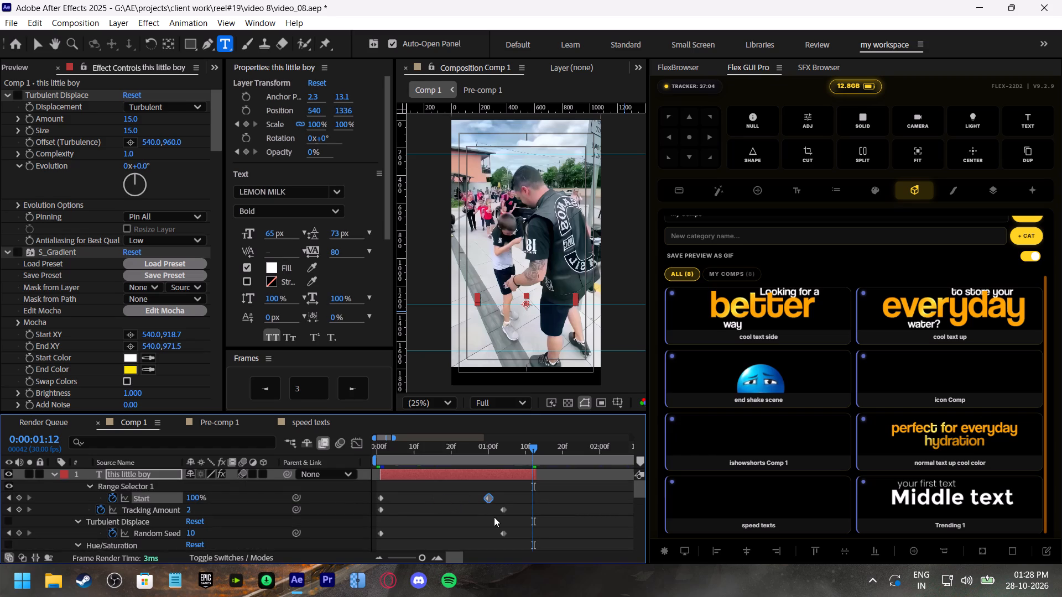
pyautogui.moveTo(494, 517); pyautogui.dragTo(495, 518)
# Move both Opacity fade-out keyframes of the "this little boy" layer later so the fade starts at about 0:00:01:07.
pyautogui.moveTo(487, 446); pyautogui.dragTo(478, 449)
pyautogui.scroll(-3, 527, 499)
pyautogui.scroll(1, 524, 496)
pyautogui.moveTo(508, 507); pyautogui.dragTo(440, 513)
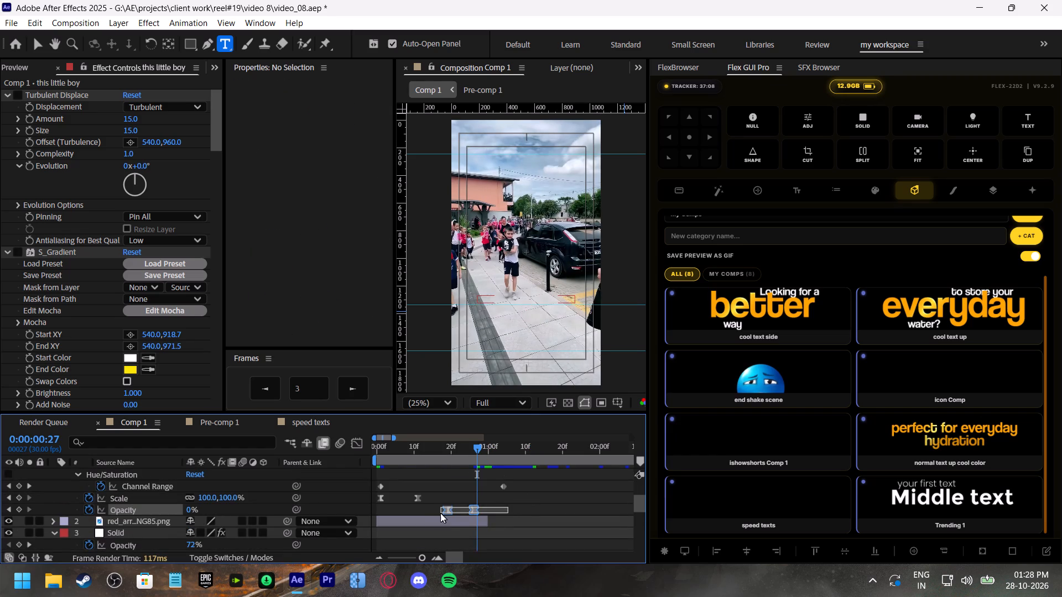
pyautogui.moveTo(440, 513); pyautogui.dragTo(440, 513)
pyautogui.moveTo(447, 510); pyautogui.dragTo(515, 514)
pyautogui.scroll(1, 513, 523)
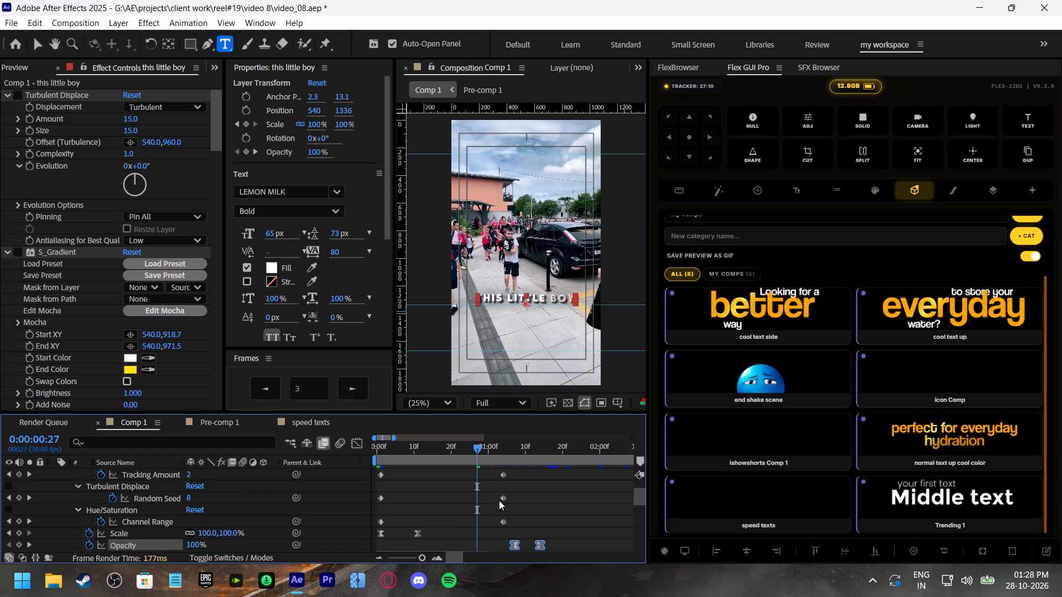
# Add "told his dad" as a second line to the "this little boy" caption.
pyautogui.scroll(2, 499, 495)
pyautogui.click(497, 450)
pyautogui.doubleClick(497, 473)
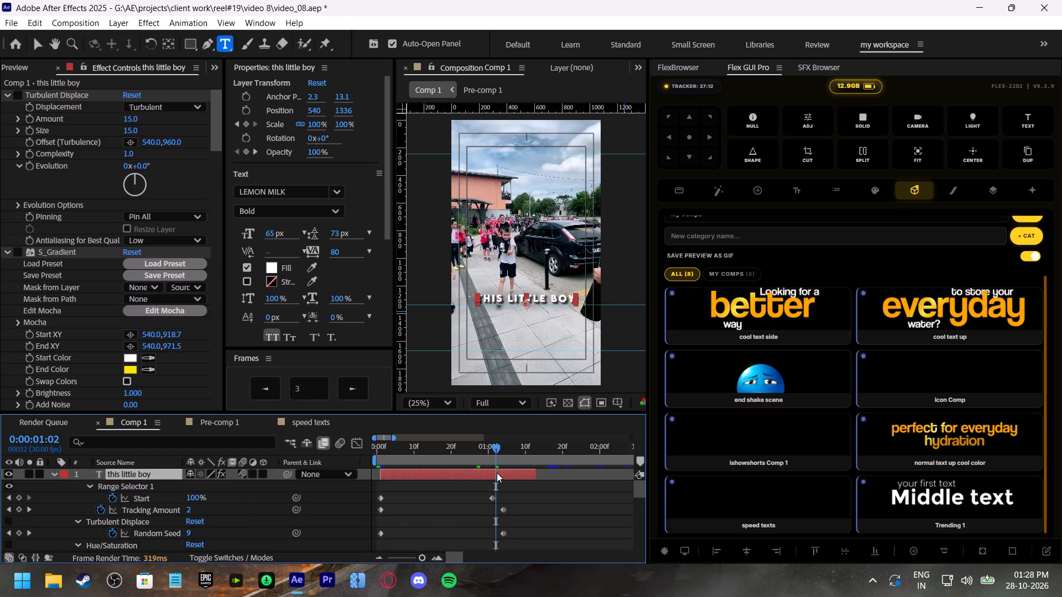
pyautogui.press('Right')
pyautogui.press('Return')
pyautogui.write('told his')
pyautogui.press('space')
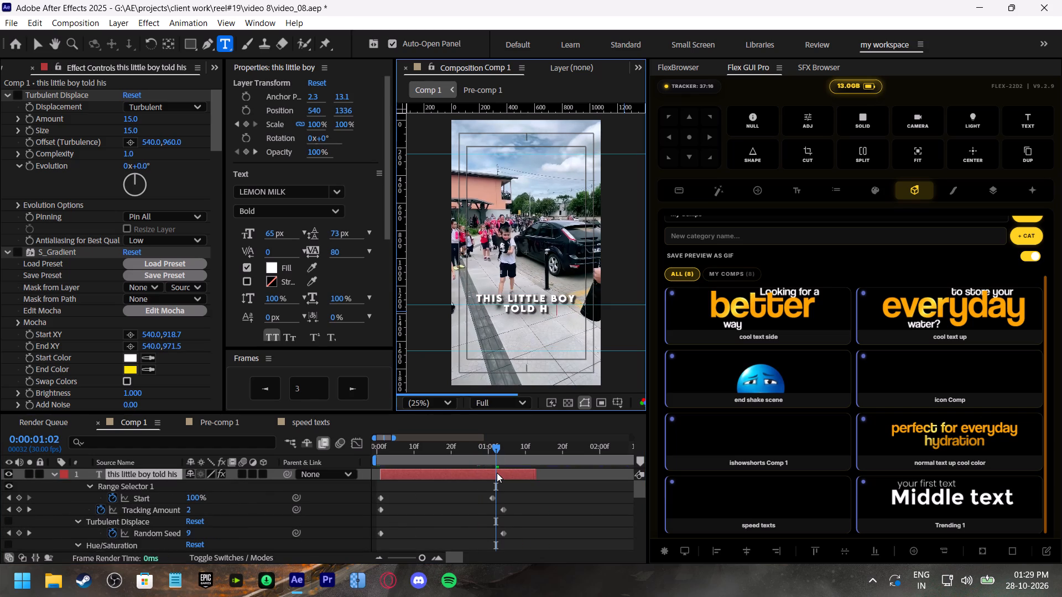
pyautogui.write('dad')
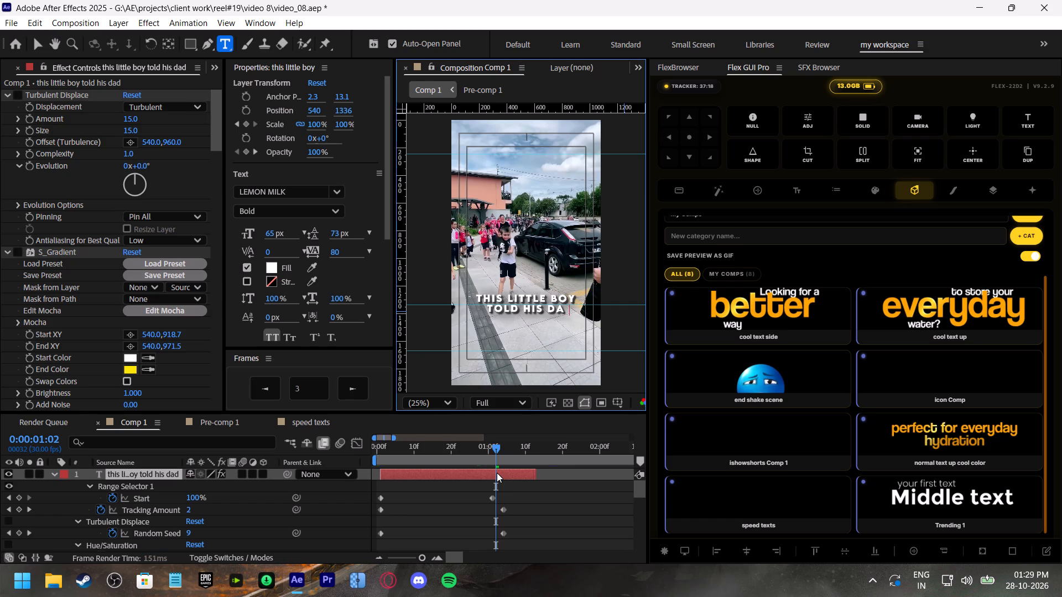
# Play back the two-line caption from the start, examining its reveal and fade-out up to about 0:00:01:12.
pyautogui.click(407, 438)
pyautogui.moveTo(400, 448); pyautogui.dragTo(352, 458)
pyautogui.press('space')
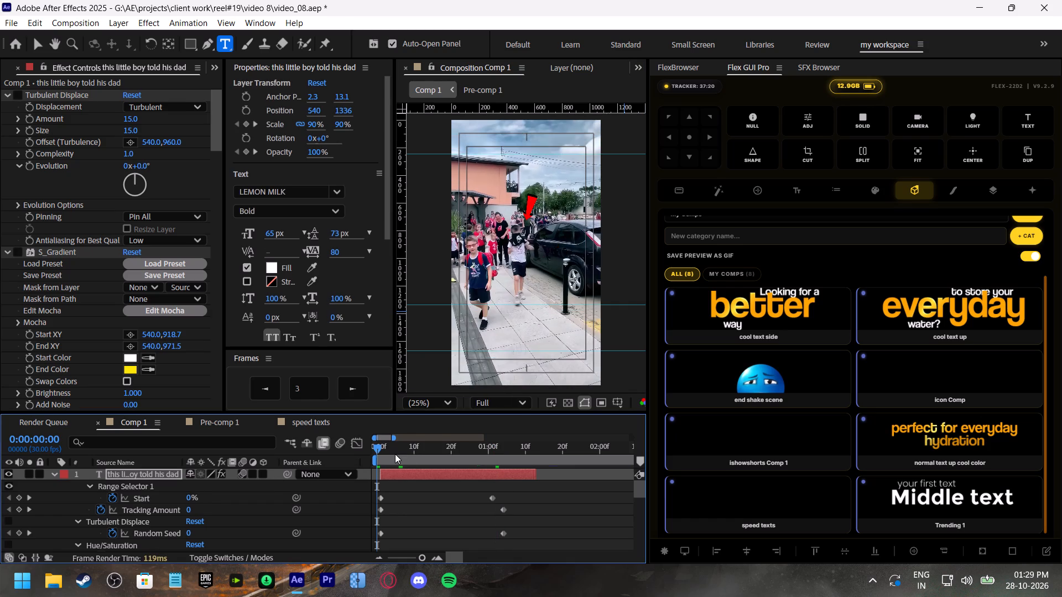
pyautogui.moveTo(459, 451); pyautogui.dragTo(466, 449)
pyautogui.press('space')
pyautogui.moveTo(510, 447); pyautogui.dragTo(520, 448)
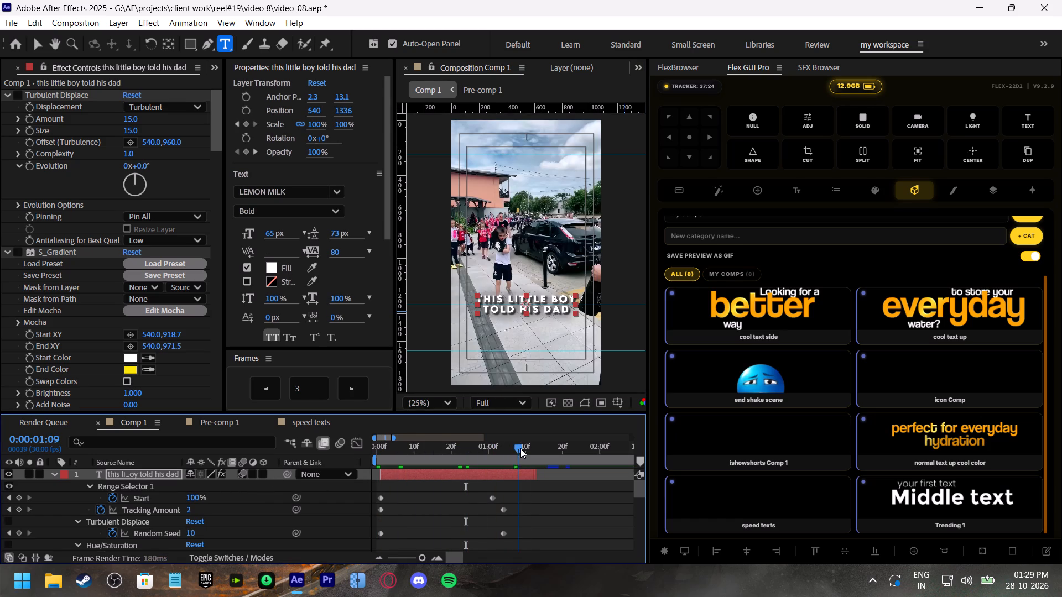
pyautogui.moveTo(520, 448); pyautogui.dragTo(533, 454)
pyautogui.press('space')
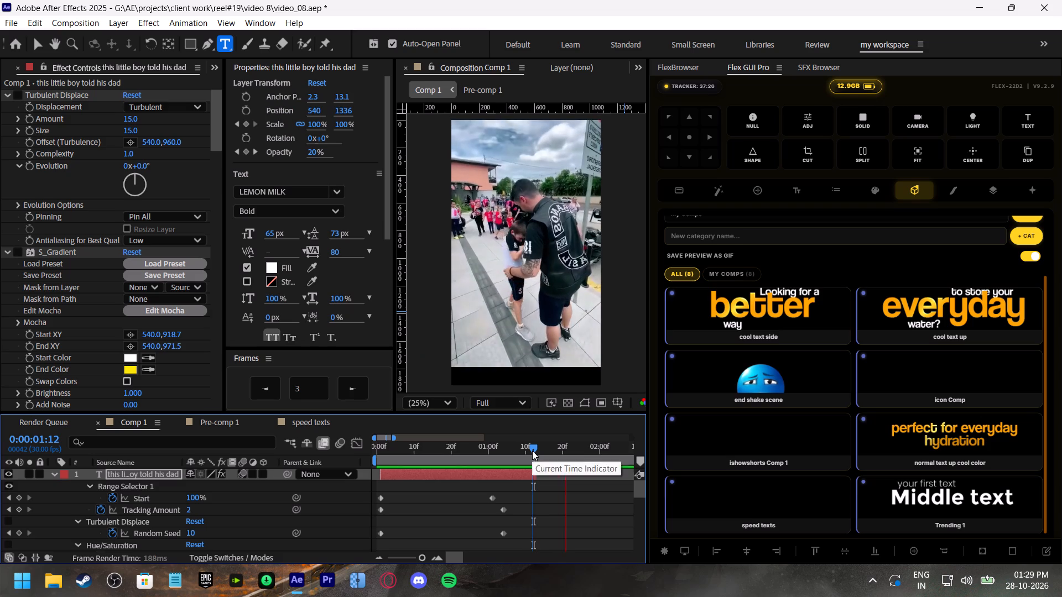
pyautogui.click(532, 451)
# Duplicate the "this little boy told his dad" layer and shift the copy to start at 0:00:01:12.
pyautogui.click(495, 475)
pyautogui.hotkey('ctrl', 'd')
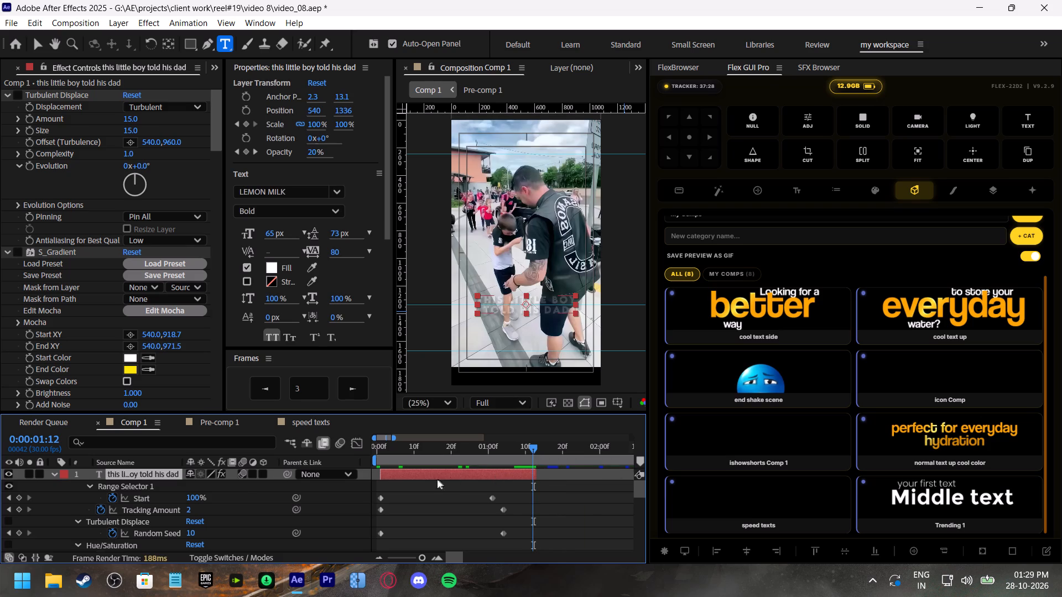
pyautogui.moveTo(395, 478); pyautogui.dragTo(549, 484)
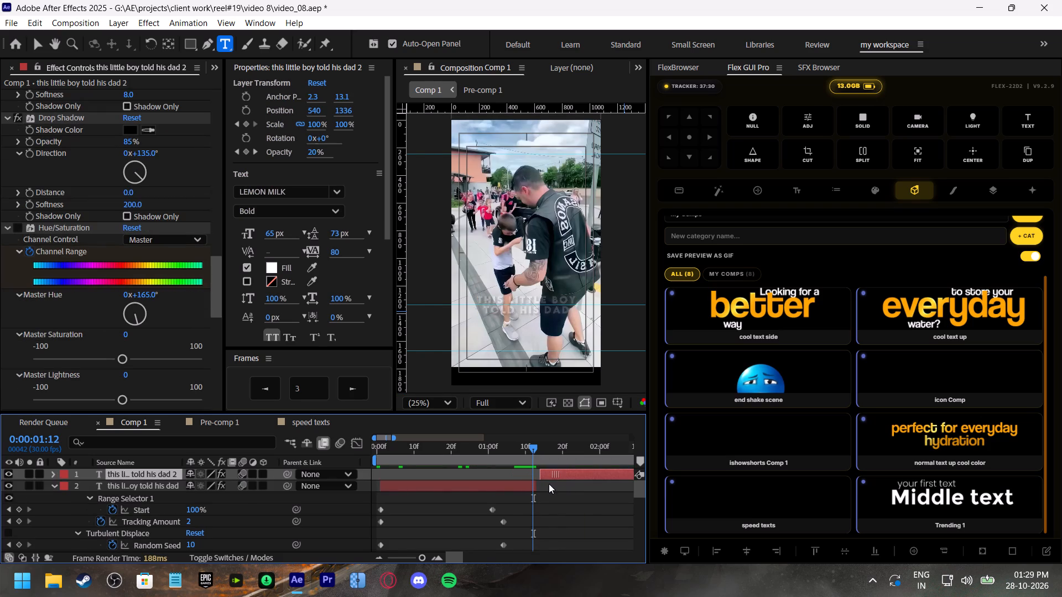
pyautogui.moveTo(549, 484); pyautogui.dragTo(543, 483)
pyautogui.click(542, 476)
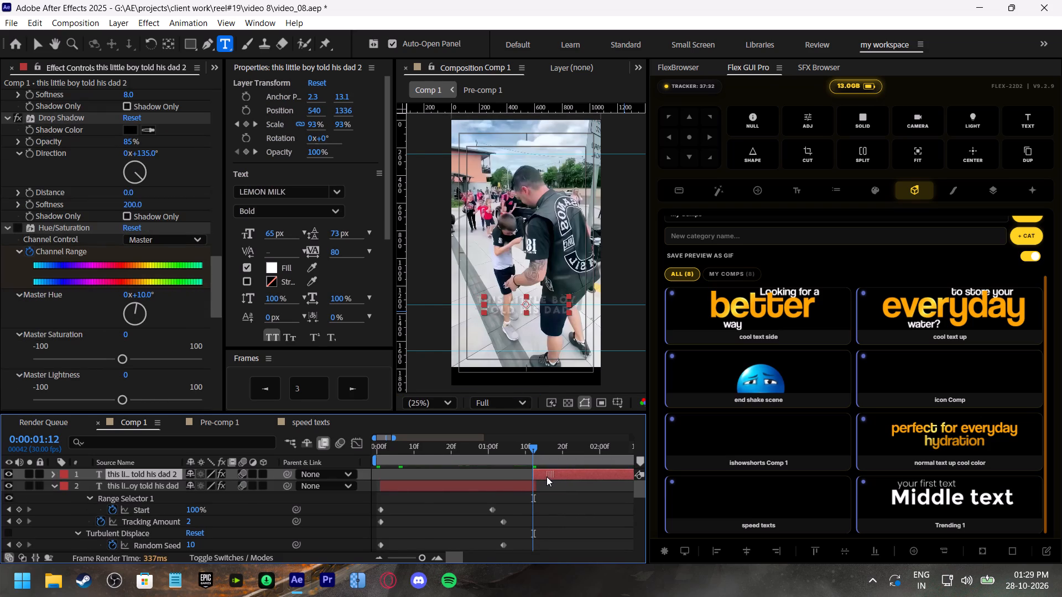
# Replace the duplicated caption's text with "that his classmates" and "were making" on a second line.
pyautogui.keyDown('shift'); pyautogui.scroll(-4, 538, 497); pyautogui.keyUp('shift')
pyautogui.click(53, 486)
pyautogui.keyDown('shift'); pyautogui.scroll(-1, 450, 500); pyautogui.keyUp('shift')
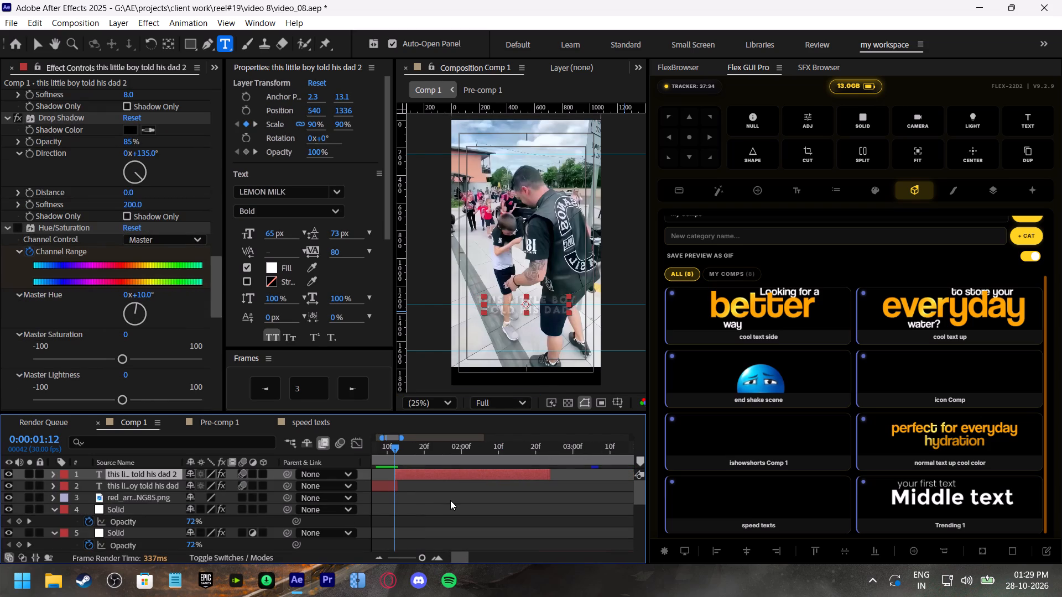
pyautogui.doubleClick(438, 477)
pyautogui.write('that his classmates')
pyautogui.press('Return')
pyautogui.write('were making')
# Preview the new caption from about 0:00:01:09 to 0:00:02:11, examining its wording against the timing.
pyautogui.click(384, 449)
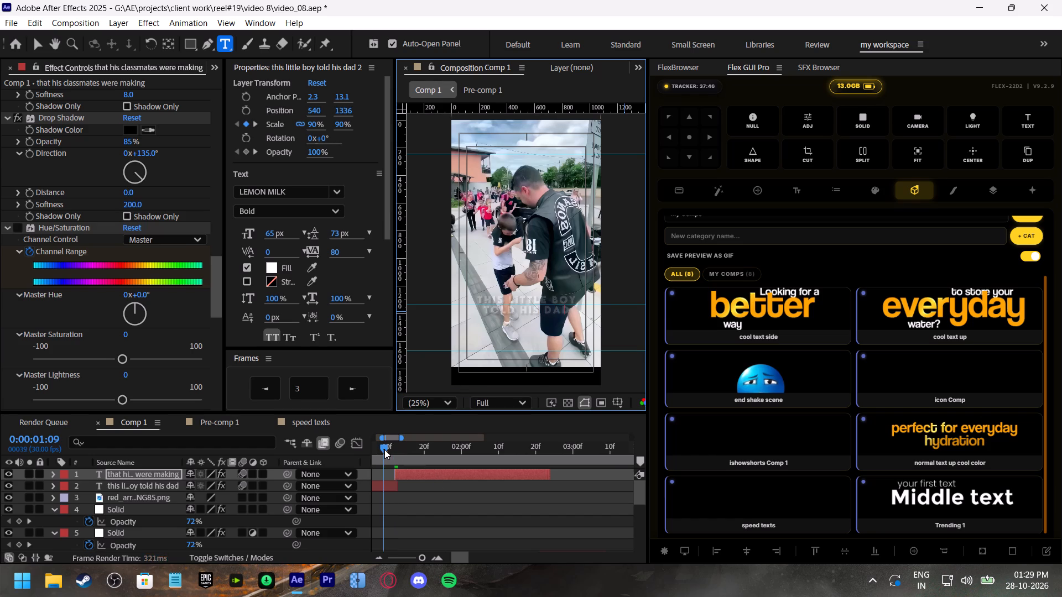
pyautogui.press('space')
pyautogui.moveTo(424, 452); pyautogui.dragTo(429, 452)
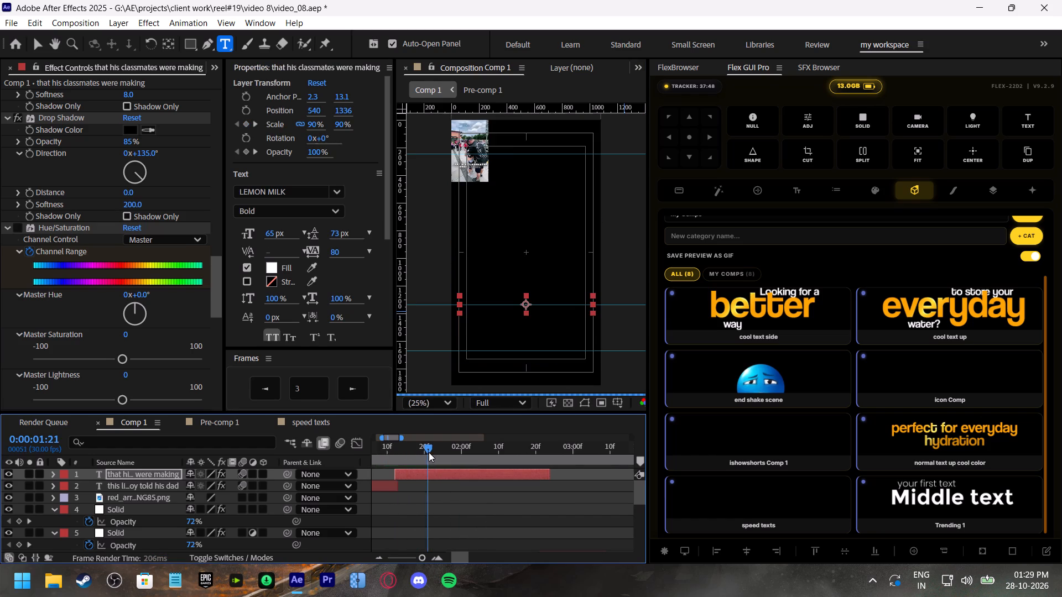
pyautogui.moveTo(429, 452); pyautogui.dragTo(455, 453)
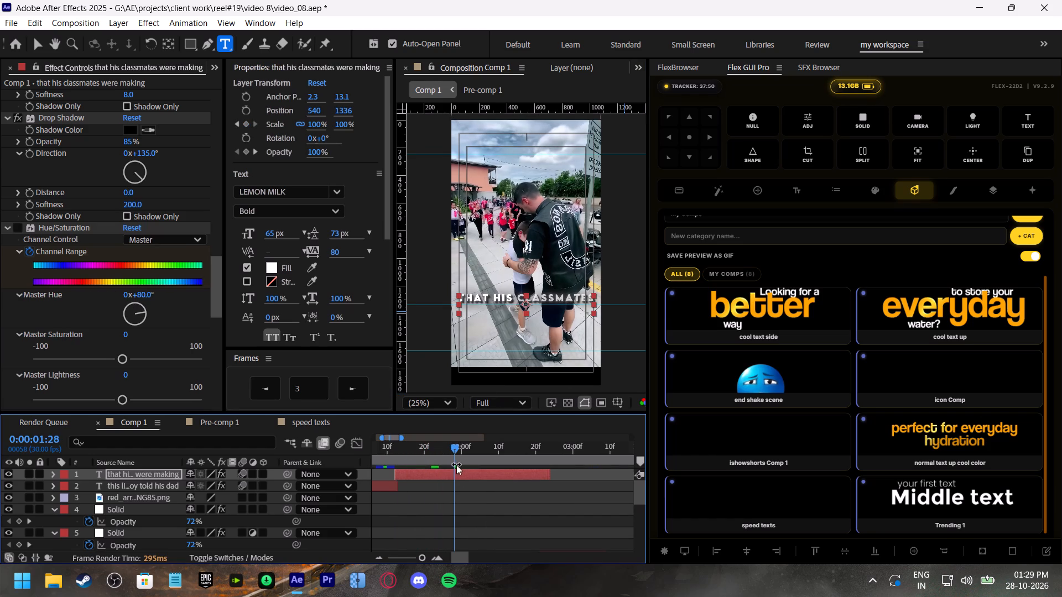
pyautogui.doubleClick(459, 475)
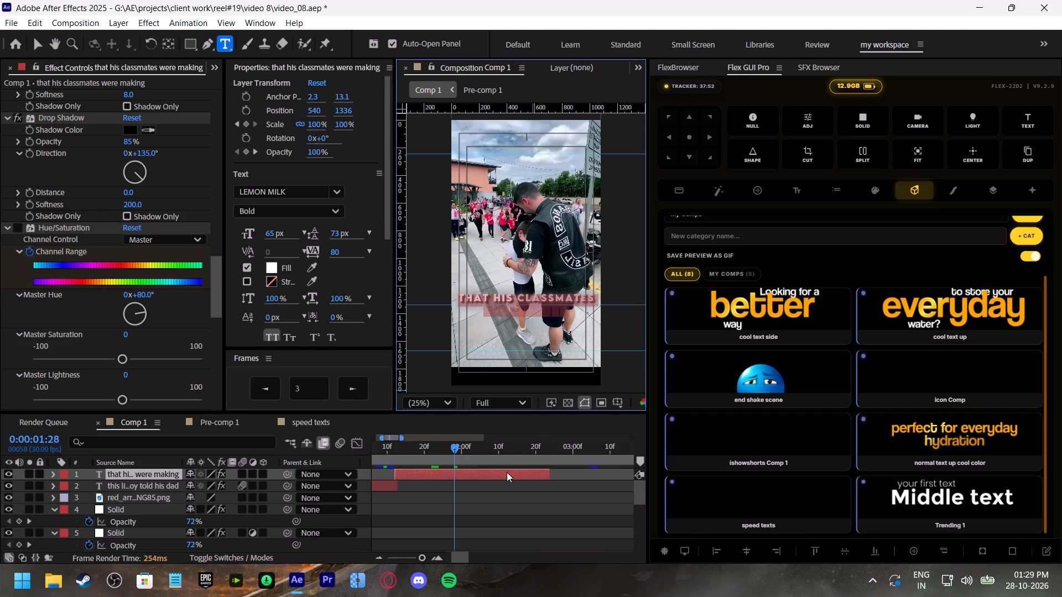
pyautogui.click(490, 484)
pyautogui.click(495, 471)
pyautogui.click(501, 447)
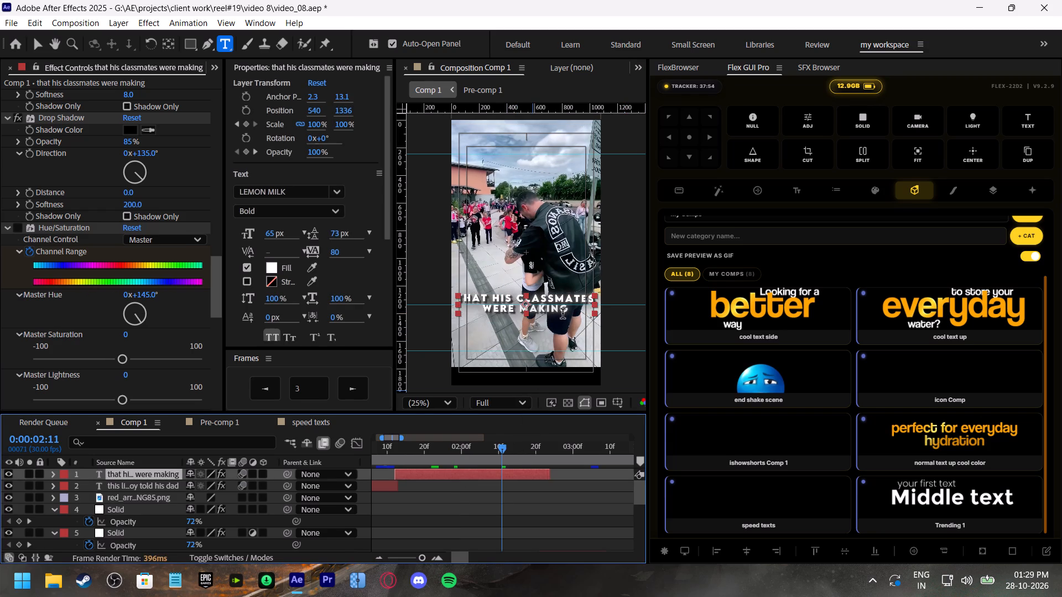
# Remove "were making" from the new caption and break the remaining text into "that his" and "classmates" on two lines.
pyautogui.doubleClick(563, 313)
pyautogui.press('BackSpace')
pyautogui.press('BackSpace')
pyautogui.press('BackSpace')
pyautogui.press('BackSpace')
pyautogui.press('BackSpace')
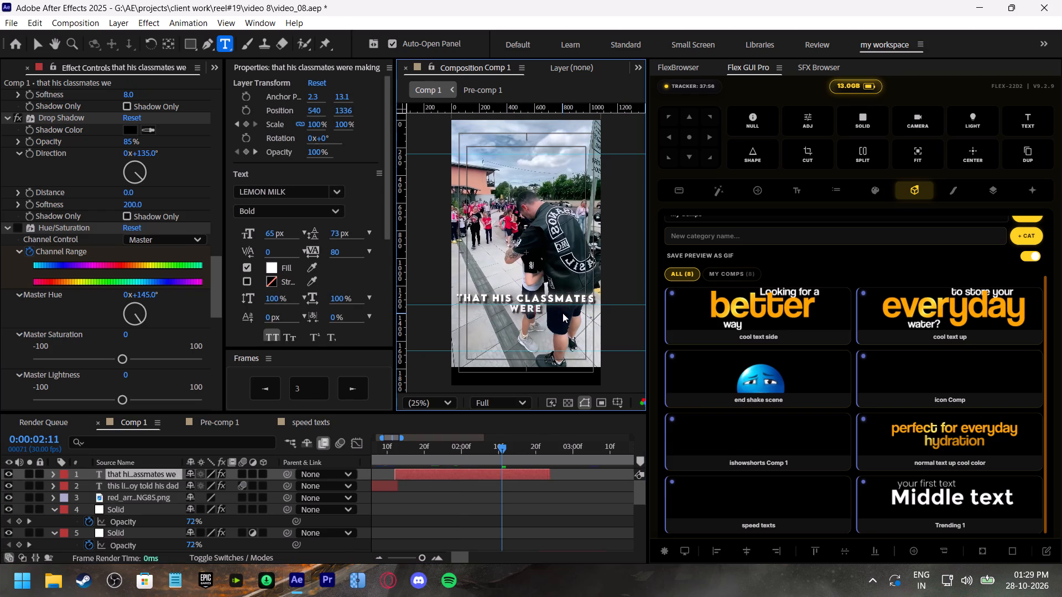
pyautogui.press('BackSpace')
pyautogui.press('BackSpace')
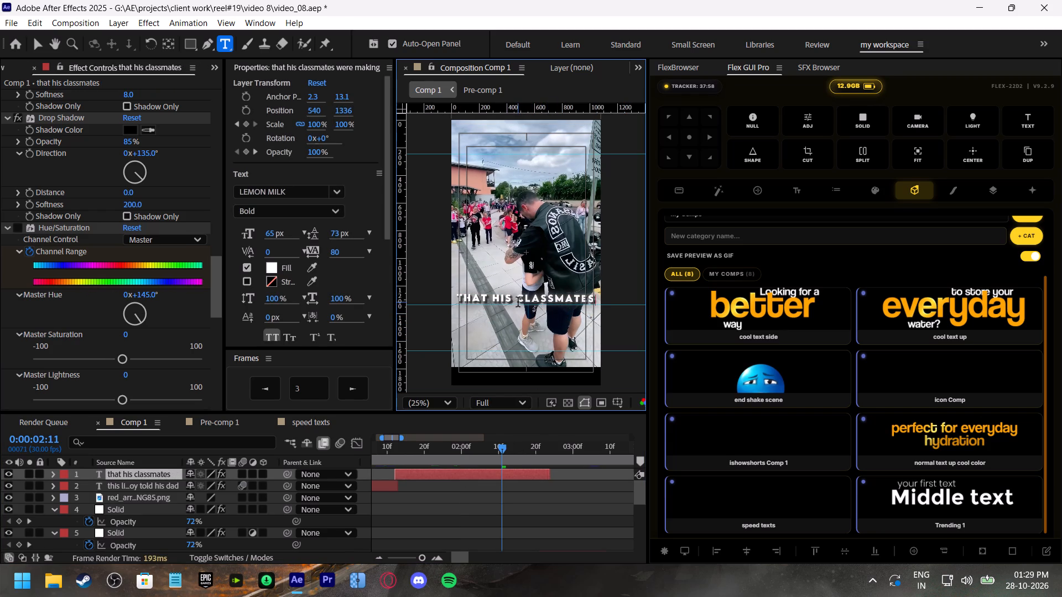
pyautogui.click(518, 301)
pyautogui.press('BackSpace')
pyautogui.press('Return')
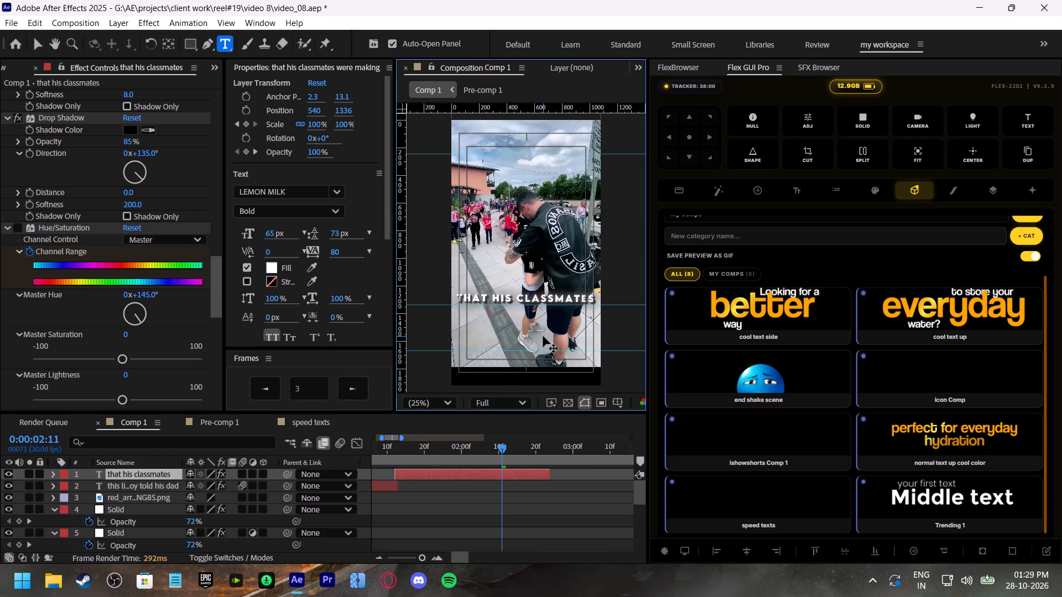
# Play back the "that his classmates" caption from about 0:00:01:10 to 0:00:02:09, examining the timing of its text reveal.
pyautogui.click(387, 450)
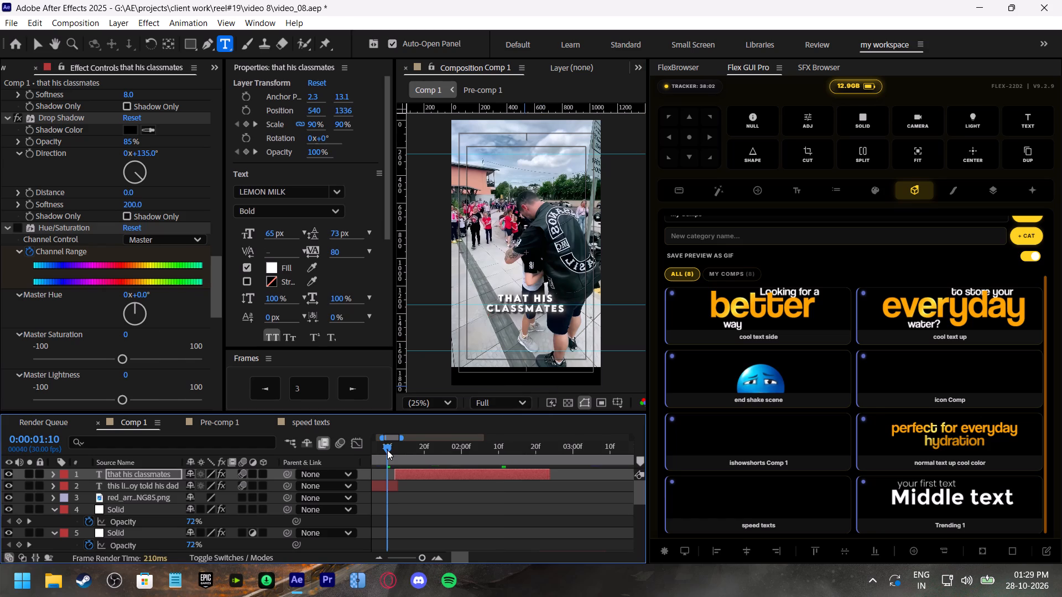
pyautogui.press('space')
pyautogui.click(436, 450)
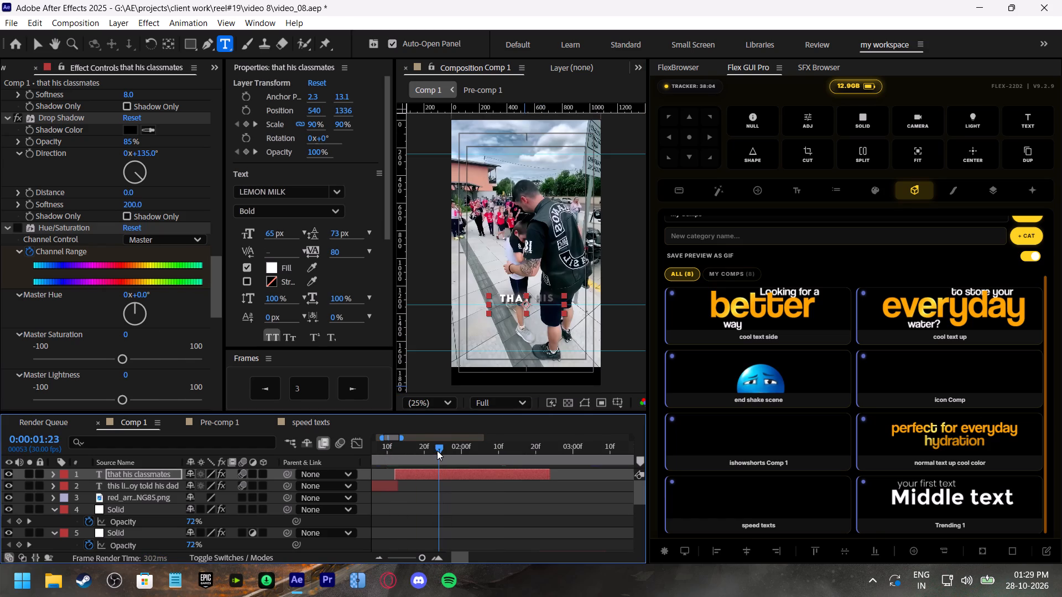
pyautogui.press('space')
pyautogui.moveTo(438, 448); pyautogui.dragTo(471, 455)
pyautogui.press('space')
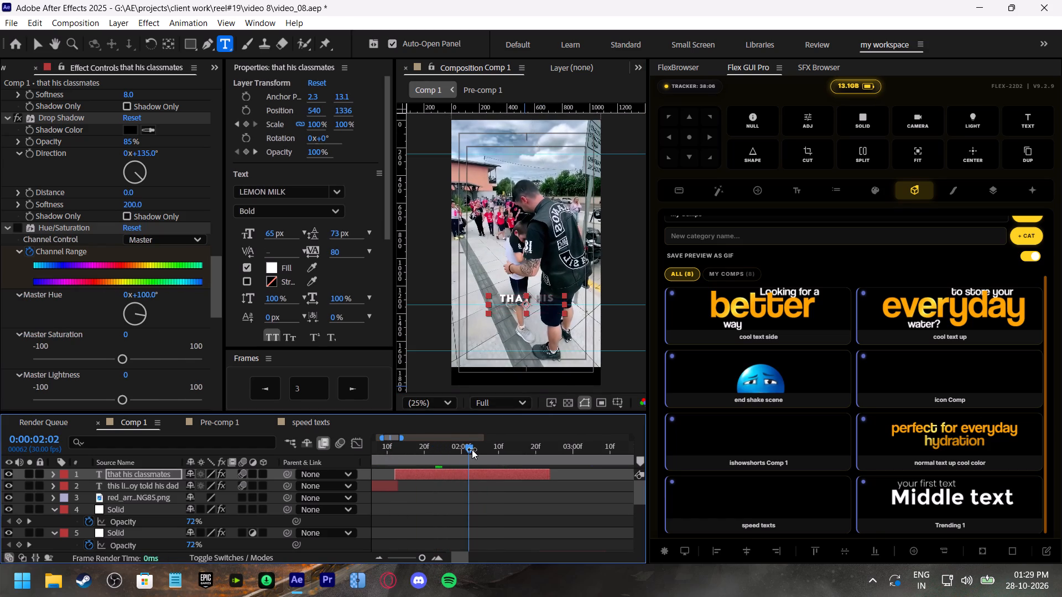
pyautogui.moveTo(472, 449); pyautogui.dragTo(483, 455)
pyautogui.press('space')
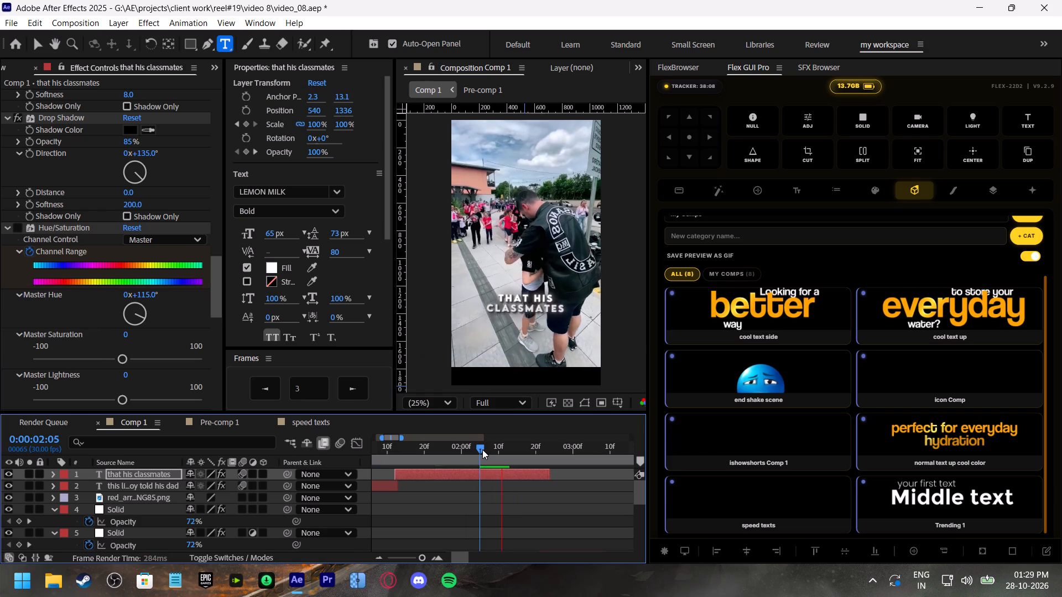
pyautogui.moveTo(482, 449); pyautogui.dragTo(496, 454)
pyautogui.press('space')
pyautogui.click(496, 447)
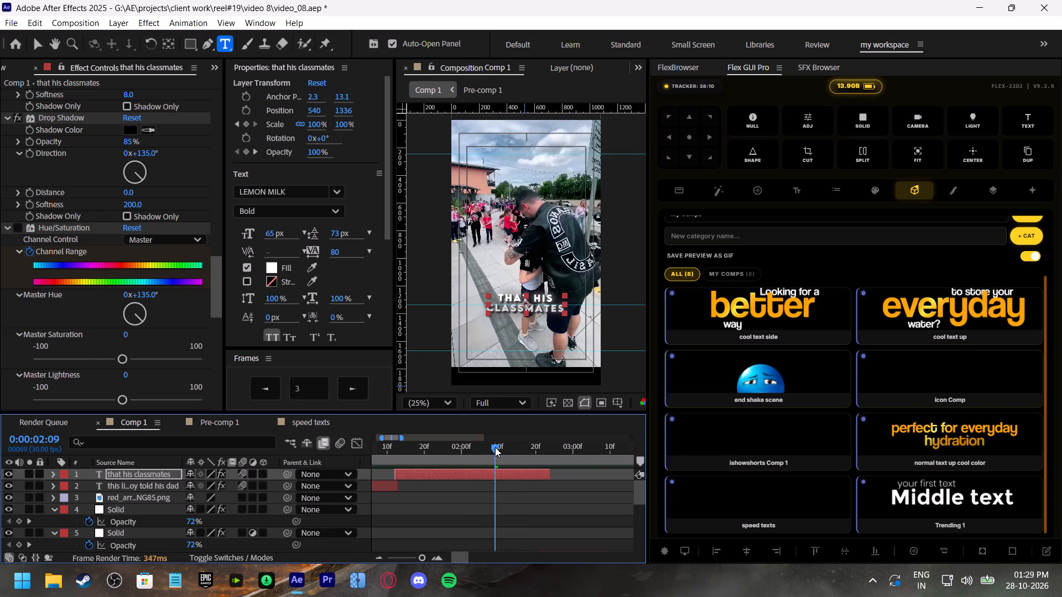
# Move the last Start keyframe of the "that his classmates" layer to about 0:00:01:29 and preview the faster reveal.
pyautogui.click(475, 472)
pyautogui.press('u')
pyautogui.moveTo(504, 498); pyautogui.dragTo(490, 497)
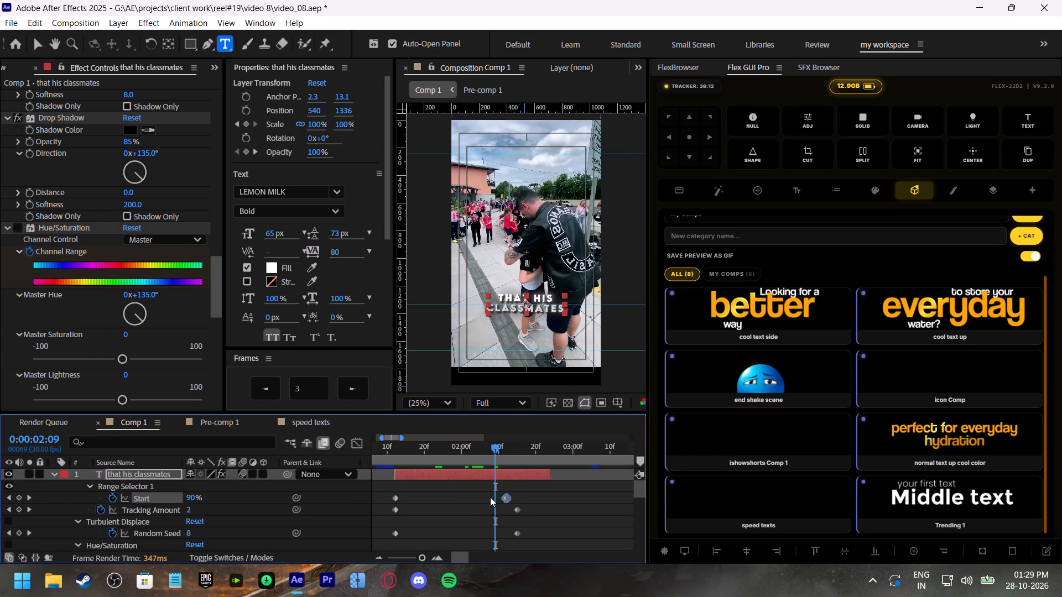
pyautogui.moveTo(490, 497); pyautogui.dragTo(458, 493)
pyautogui.click(393, 445)
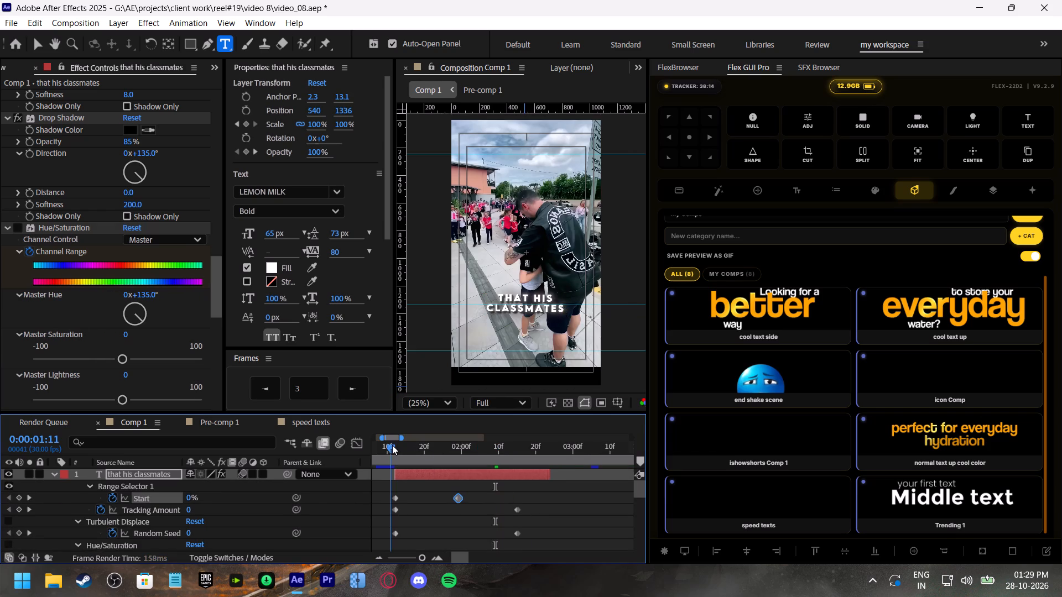
pyautogui.press('space')
pyautogui.click(482, 449)
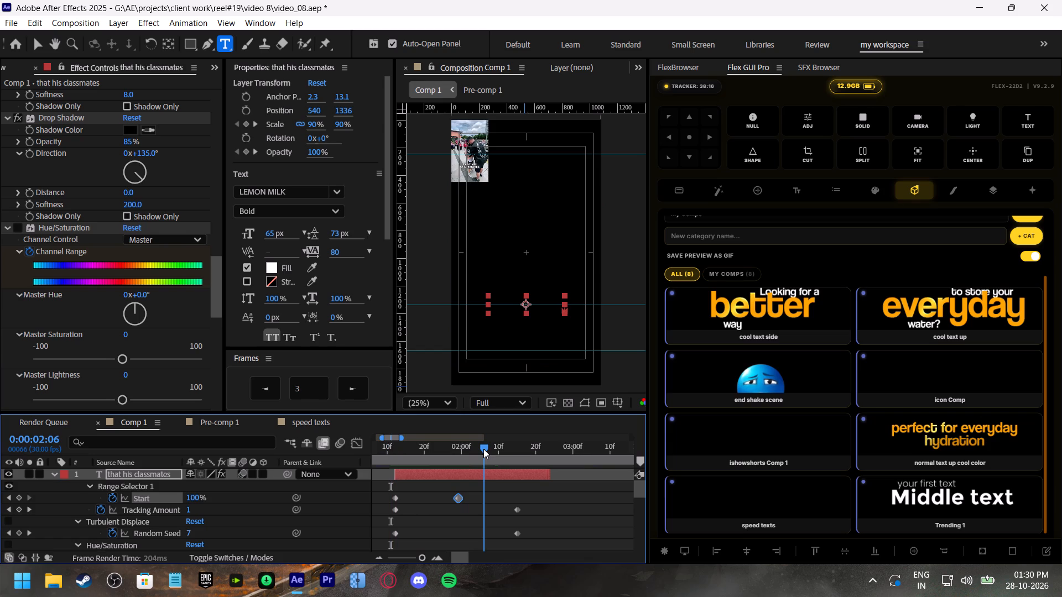
pyautogui.press('space')
pyautogui.moveTo(491, 449); pyautogui.dragTo(502, 455)
pyautogui.press('space')
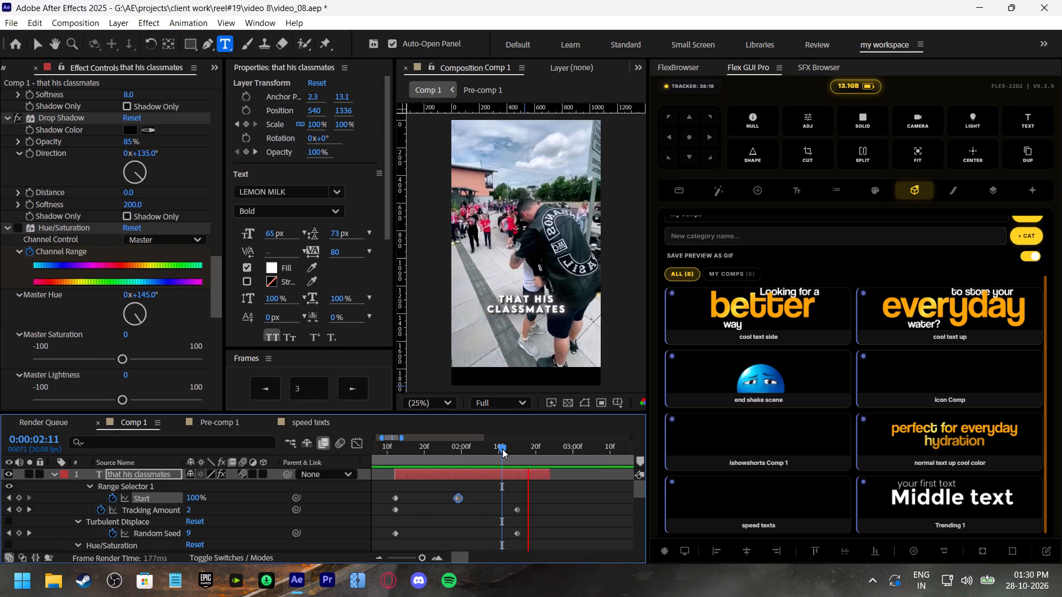
# Split the "that his classmates" layer at 0:00:02:11 and delete the part after the cut.
pyautogui.click(502, 449)
pyautogui.hotkey('ctrl', 'shift', 'd')
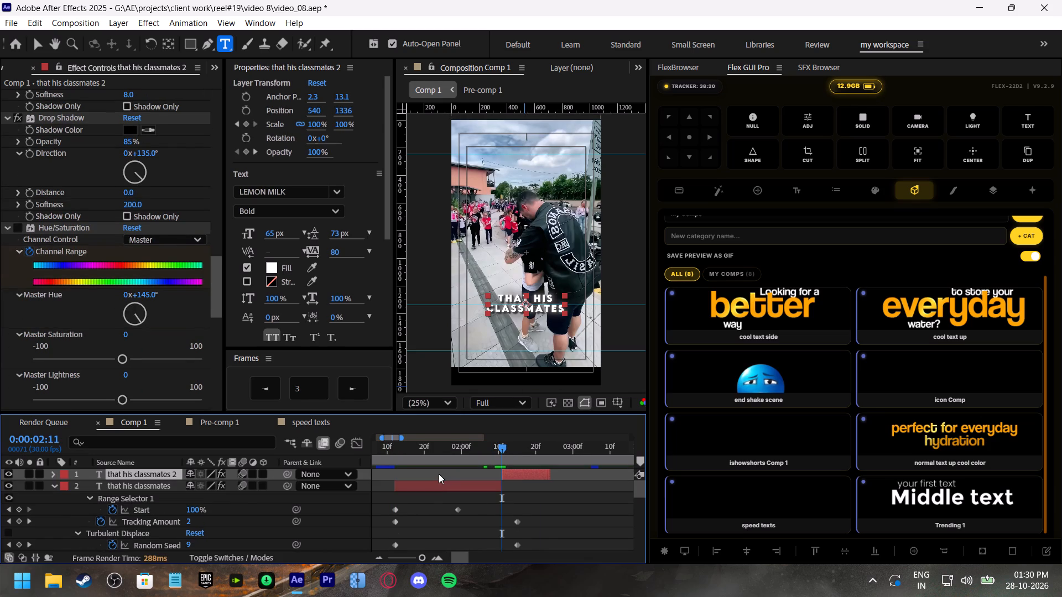
pyautogui.click(513, 472)
pyautogui.press('BackSpace')
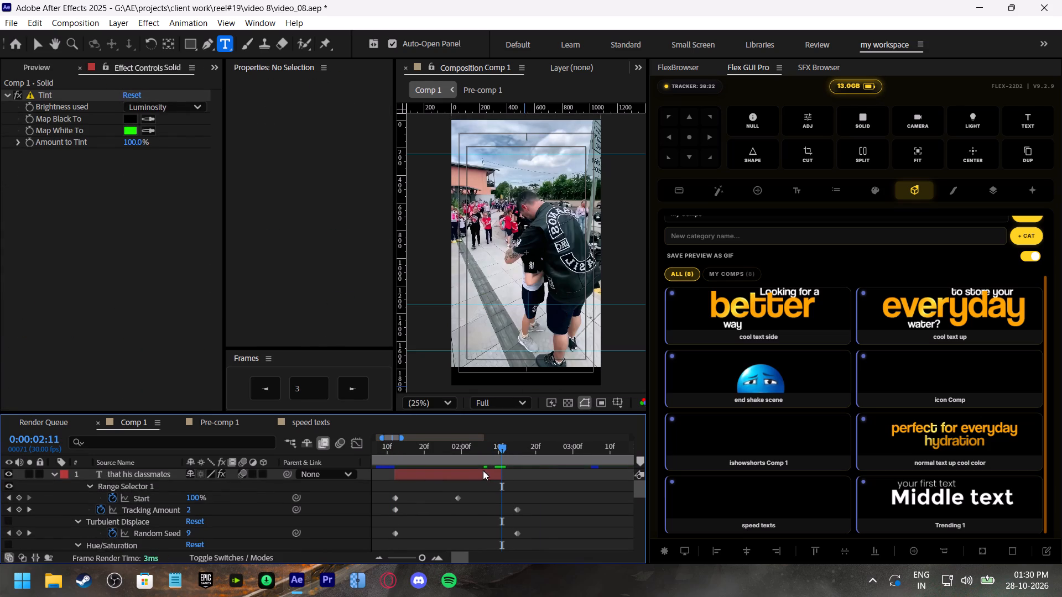
# Duplicate the "that his classmates" layer to start at 0:00:02:11 and replace its text with "were making fun" and "of him" on two lines.
pyautogui.click(483, 470)
pyautogui.hotkey('ctrl', 'd')
pyautogui.moveTo(413, 476); pyautogui.dragTo(518, 483)
pyautogui.doubleClick(522, 472)
pyautogui.write('were making fun')
pyautogui.press('Return')
pyautogui.write('of him')
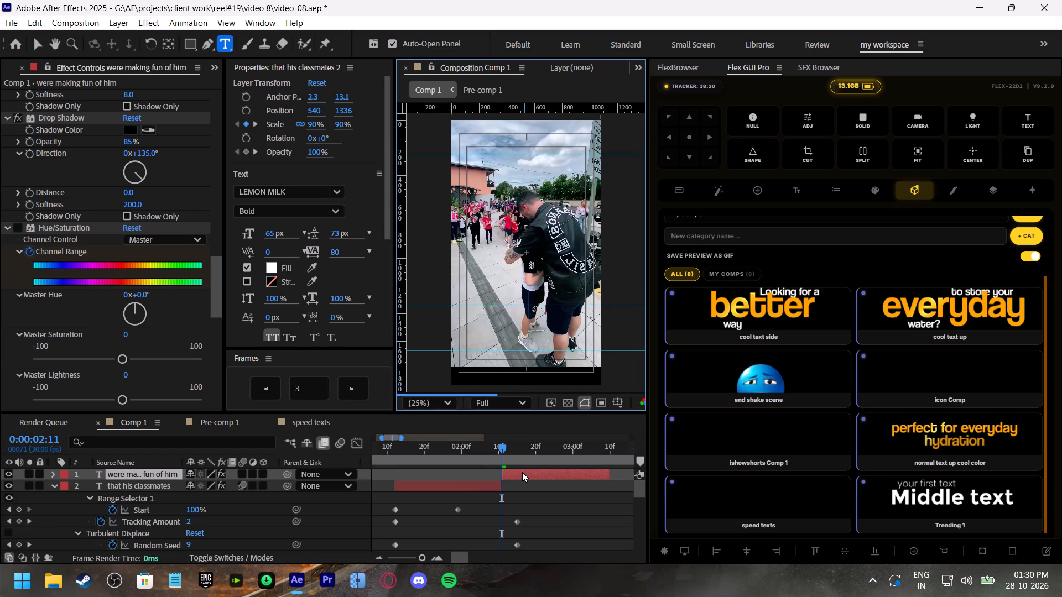
# Play back the change into the "were making fun of him" caption from about 0:00:02:08 to 0:00:02:25, examining its wording against the timing.
pyautogui.click(492, 453)
pyautogui.press('space')
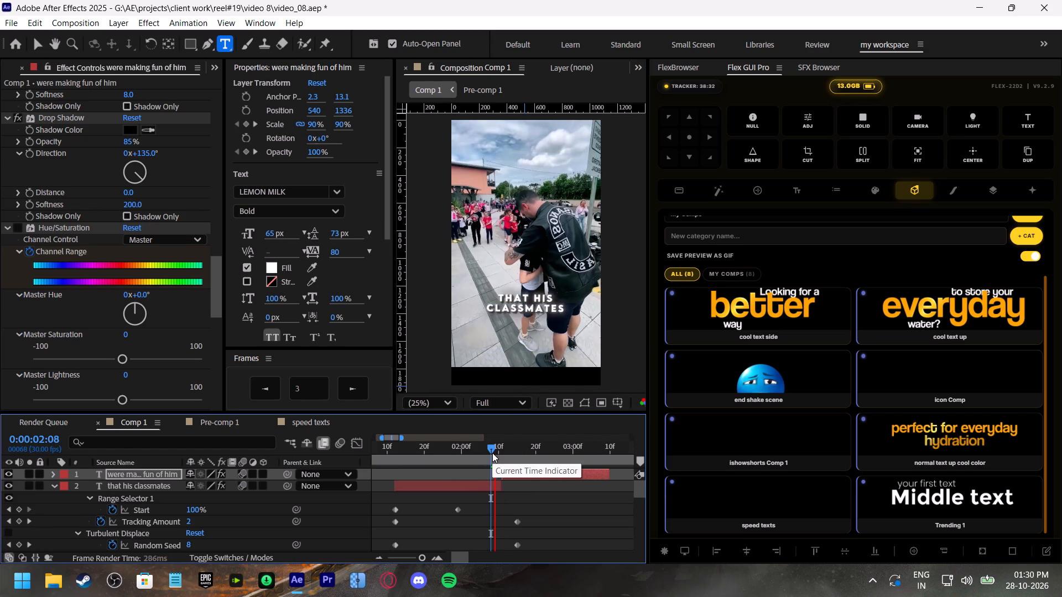
pyautogui.click(495, 450)
pyautogui.press('space')
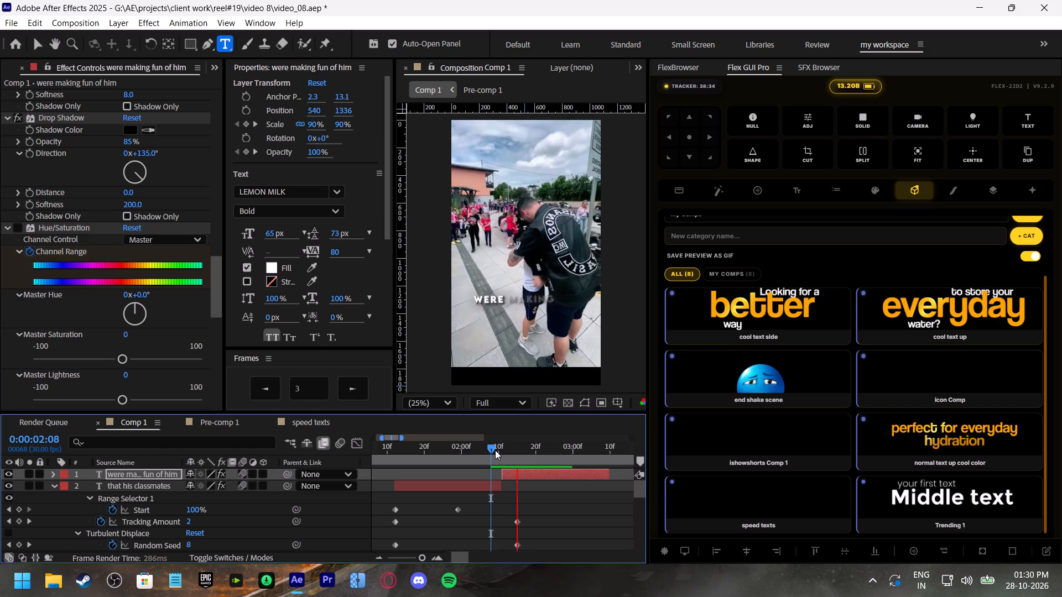
pyautogui.click(495, 450)
pyautogui.press('space')
pyautogui.keyDown('shift'); pyautogui.scroll(-1, 535, 478); pyautogui.keyUp('shift')
pyautogui.moveTo(518, 444); pyautogui.dragTo(526, 447)
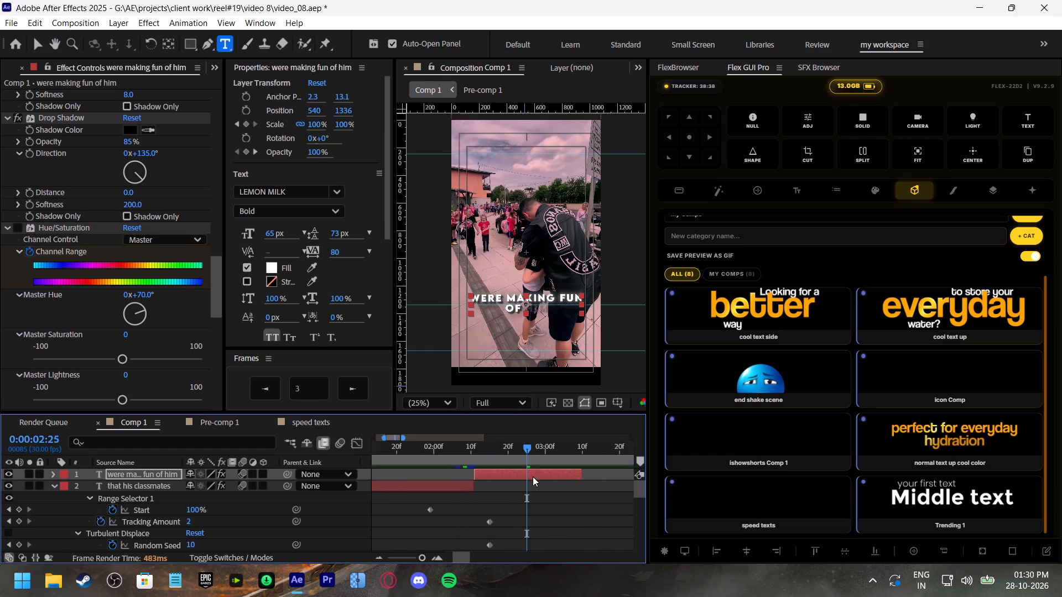
# Append "at school" to the second line of the "were making fun of him" caption.
pyautogui.doubleClick(533, 476)
pyautogui.press('Right')
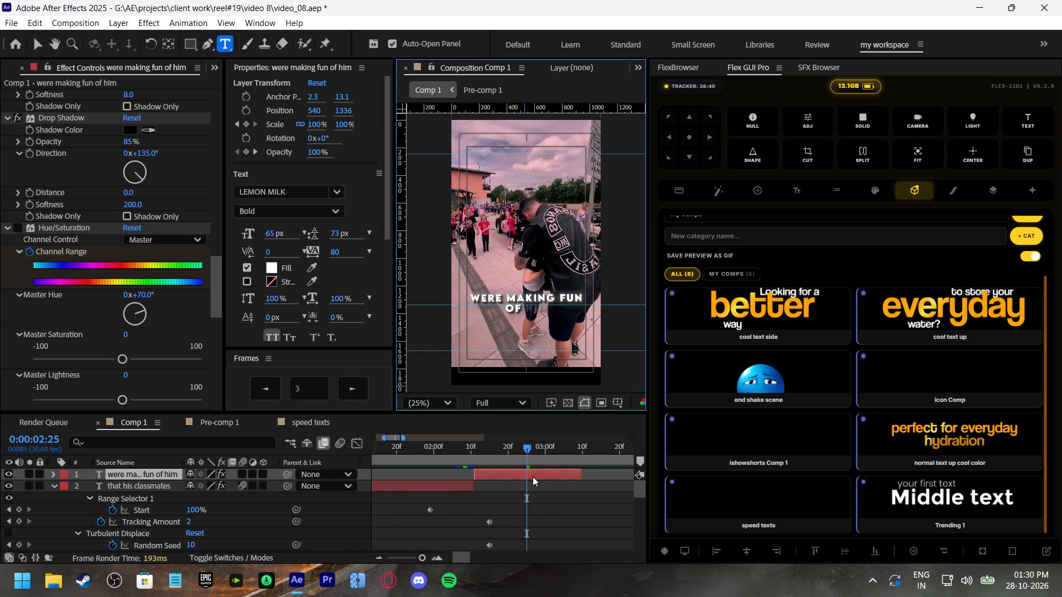
pyautogui.press('space')
pyautogui.write('at school')
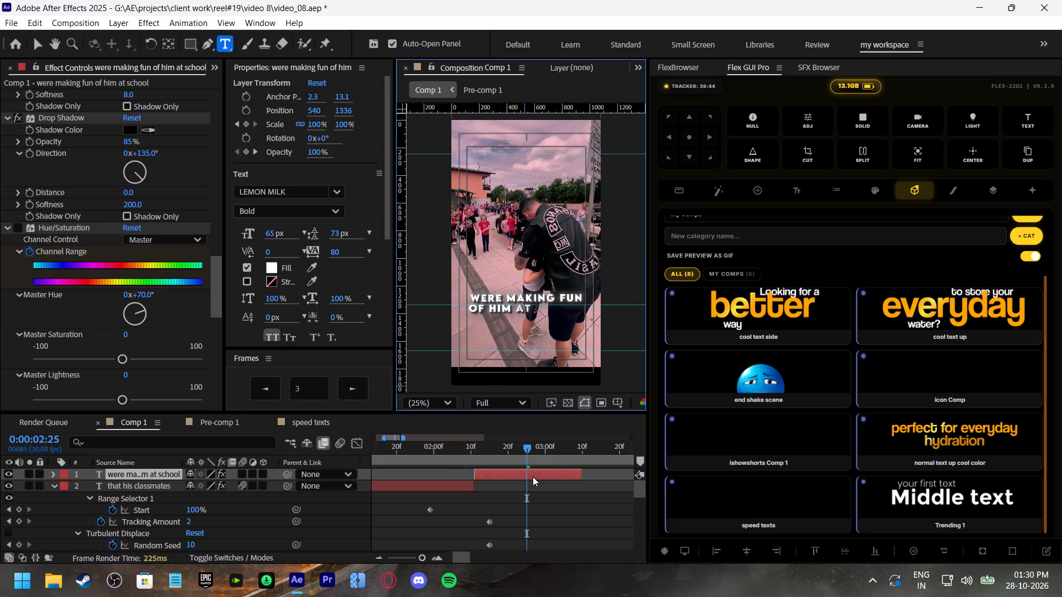
# Move the last Start keyframe of the "were making fun of him at school" layer to about 0:00:03:04 and preview its text reveal.
pyautogui.click(473, 449)
pyautogui.press('space')
pyautogui.keyDown('shift'); pyautogui.scroll(-1, 542, 491); pyautogui.keyUp('shift')
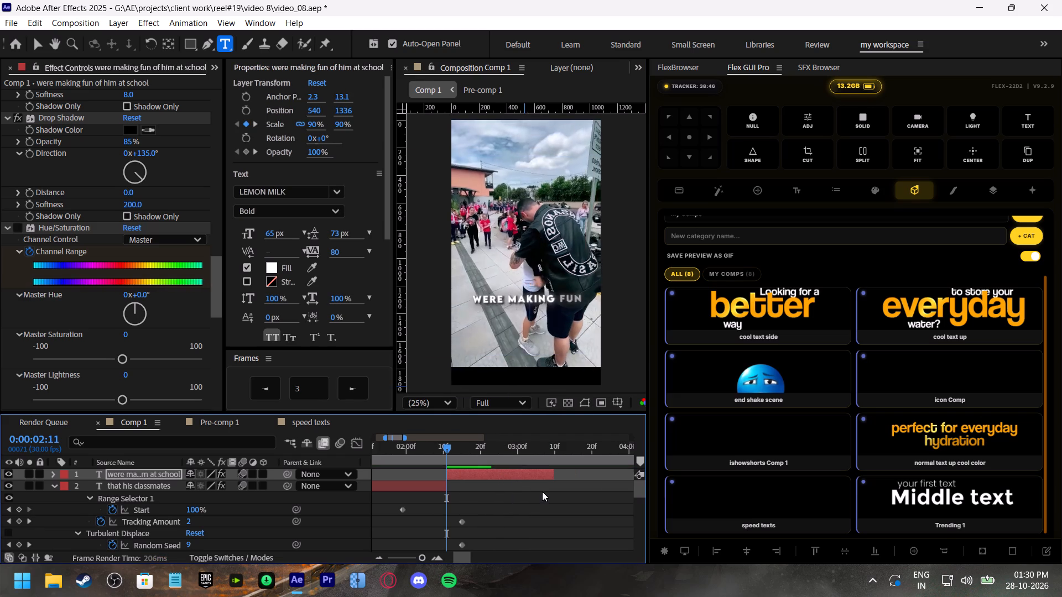
pyautogui.click(555, 447)
pyautogui.click(552, 448)
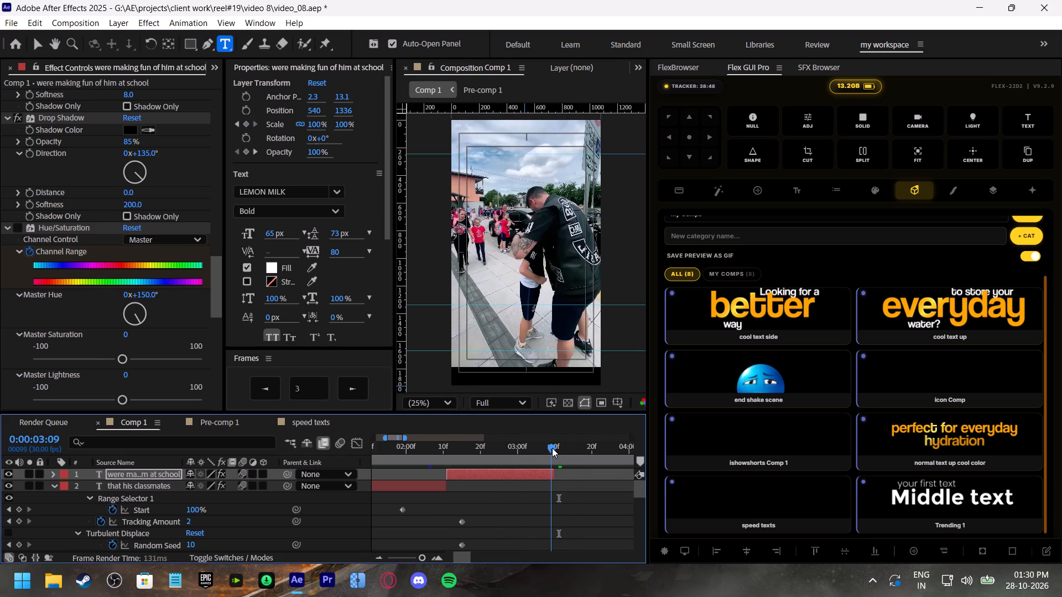
pyautogui.press('u')
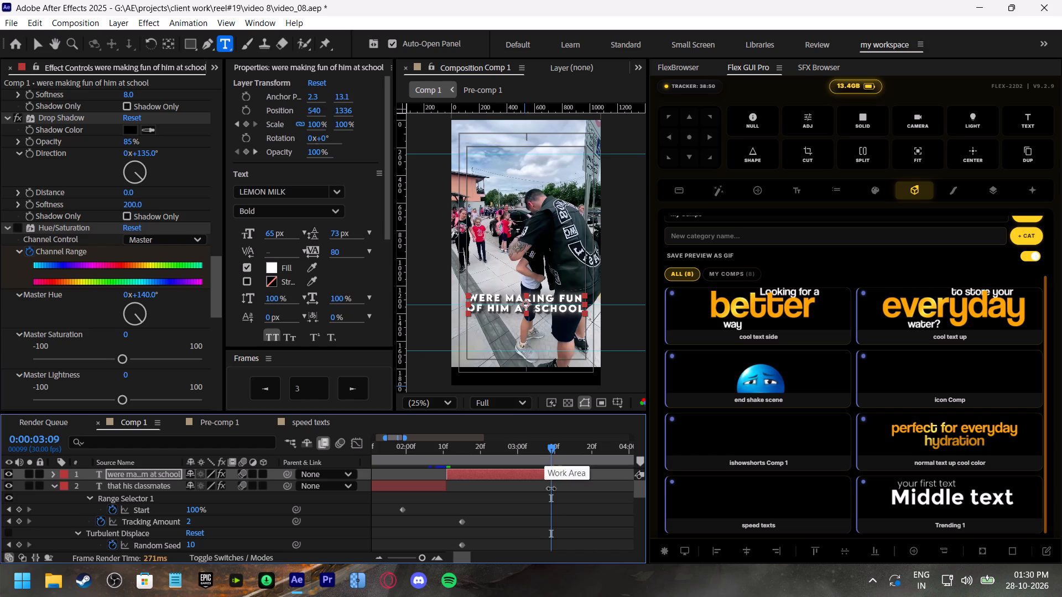
pyautogui.moveTo(511, 497); pyautogui.dragTo(537, 507)
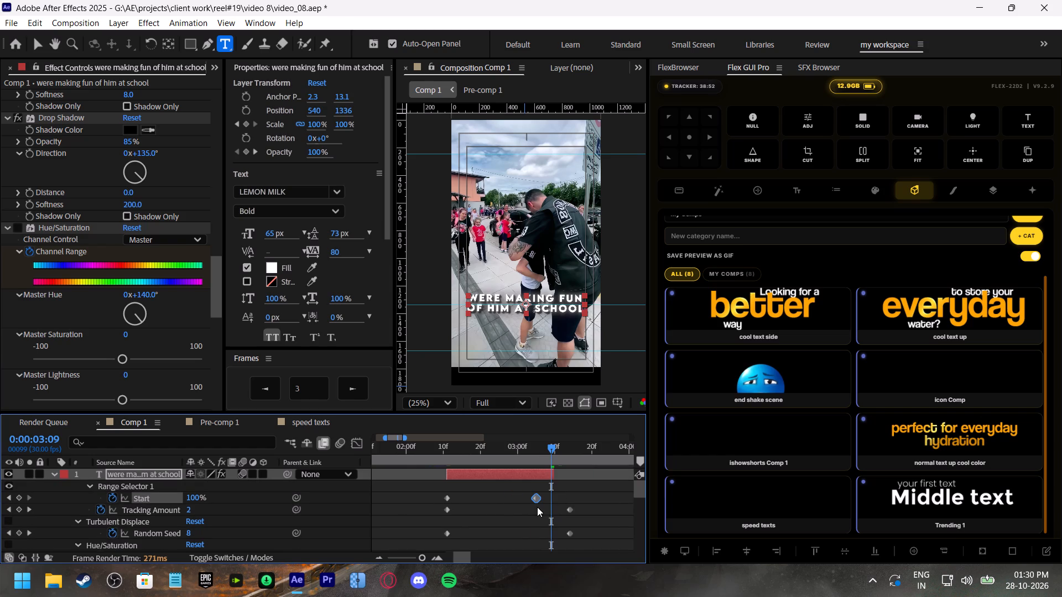
pyautogui.moveTo(537, 507); pyautogui.dragTo(534, 507)
pyautogui.click(426, 449)
pyautogui.press('space')
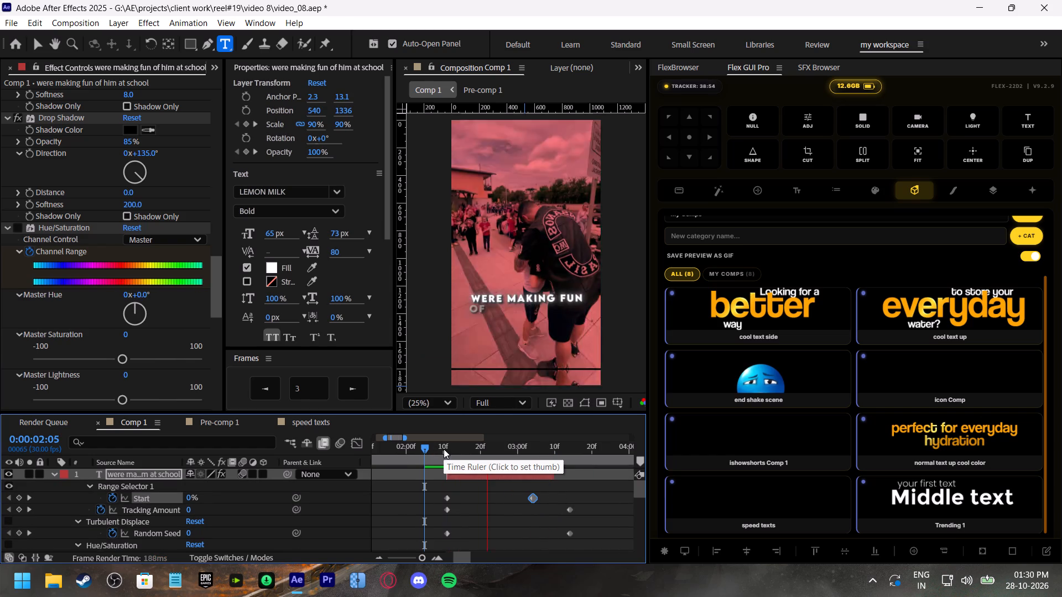
pyautogui.click(509, 447)
pyautogui.press('space')
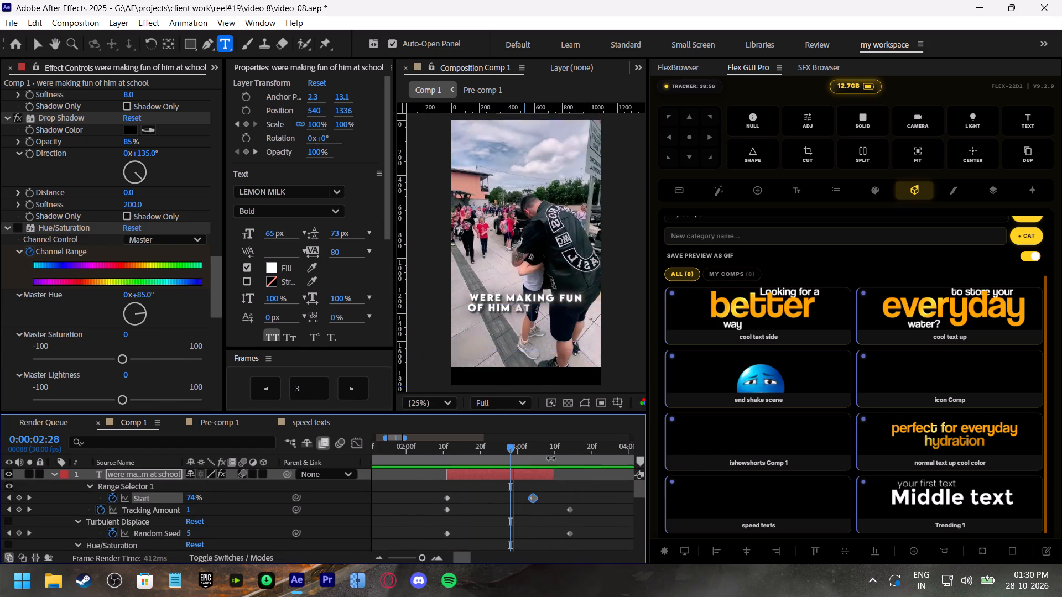
# Extend the end of the "were making fun of him at school" layer to about 0:00:03:23.
pyautogui.moveTo(580, 449); pyautogui.dragTo(594, 457)
pyautogui.moveTo(556, 473); pyautogui.dragTo(587, 484)
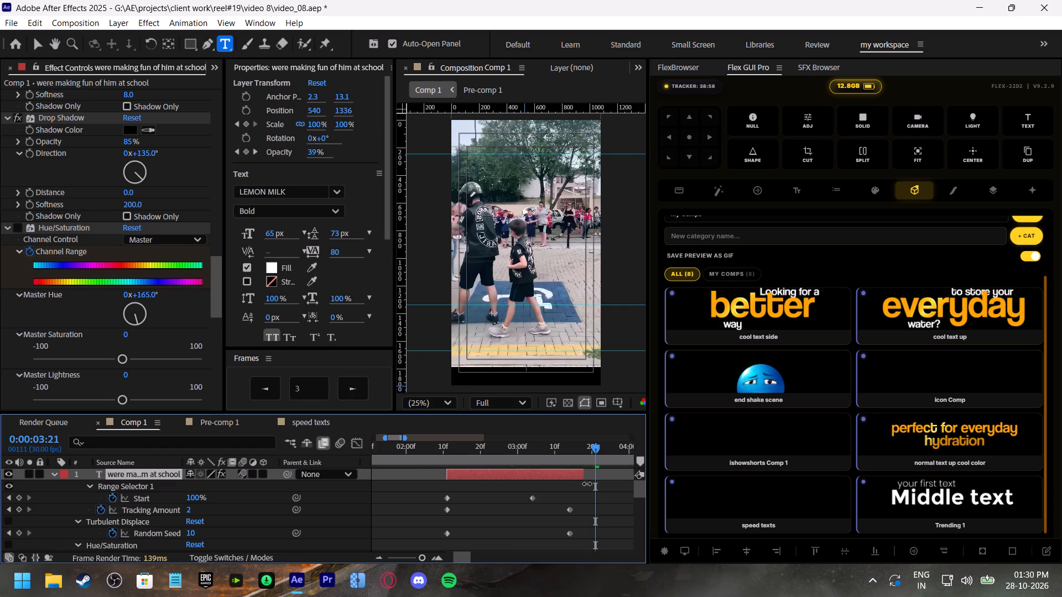
pyautogui.moveTo(587, 484); pyautogui.dragTo(600, 491)
# Shift both Opacity keyframes of the "were making fun of him at school" layer about two frames earlier and save the project.
pyautogui.scroll(-4, 599, 485)
pyautogui.scroll(2, 600, 486)
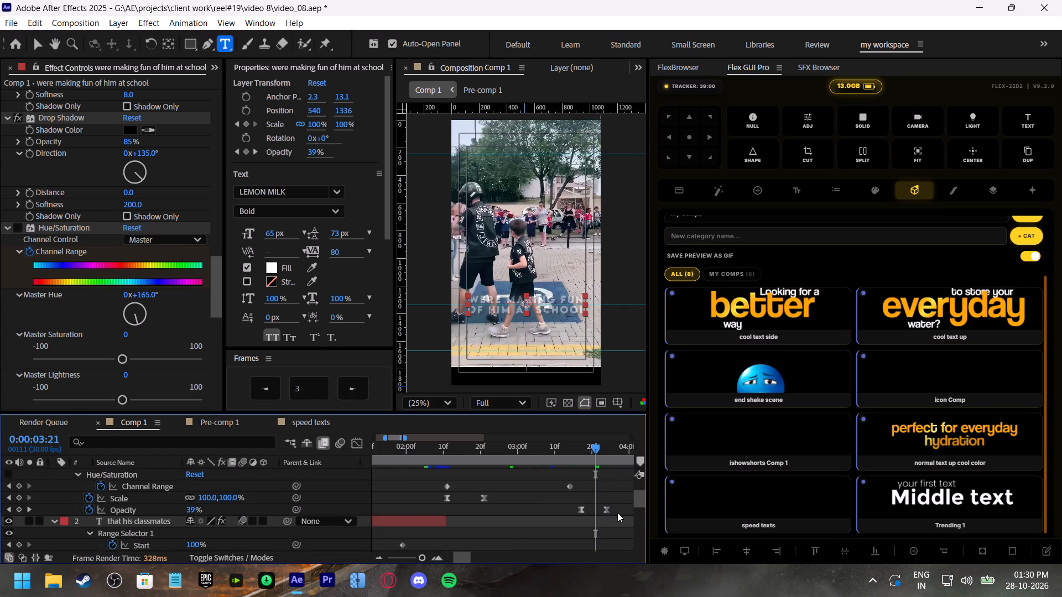
pyautogui.moveTo(617, 512); pyautogui.dragTo(573, 510)
pyautogui.moveTo(580, 510); pyautogui.dragTo(574, 509)
pyautogui.click(528, 506)
pyautogui.scroll(2, 528, 515)
pyautogui.click(601, 475)
pyautogui.hotkey('ctrl', 's')
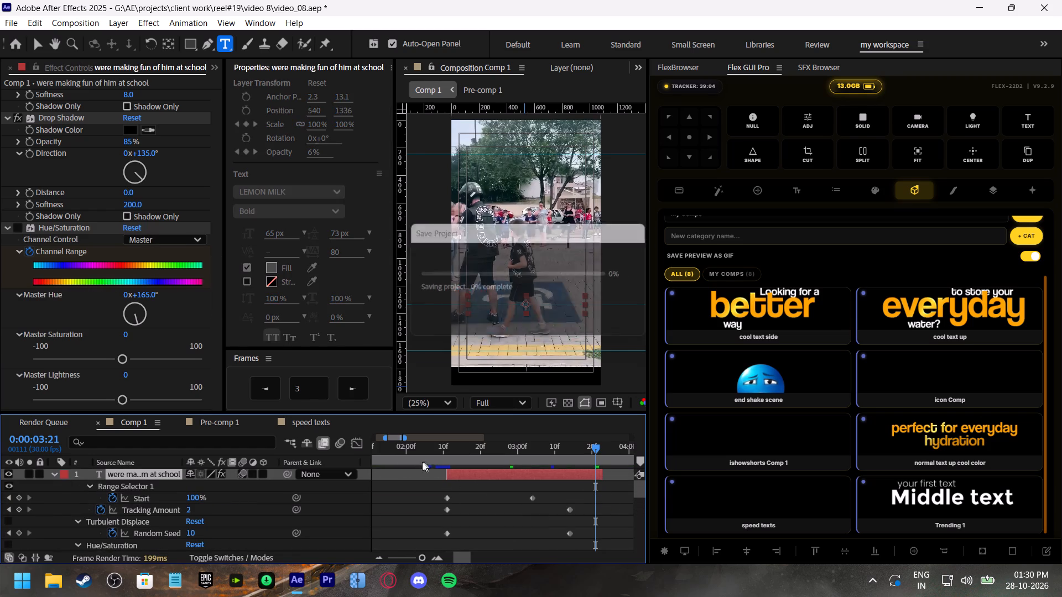
# Collapse the expanded properties of the caption layers and the solids below them, and save the project.
pyautogui.click(53, 474)
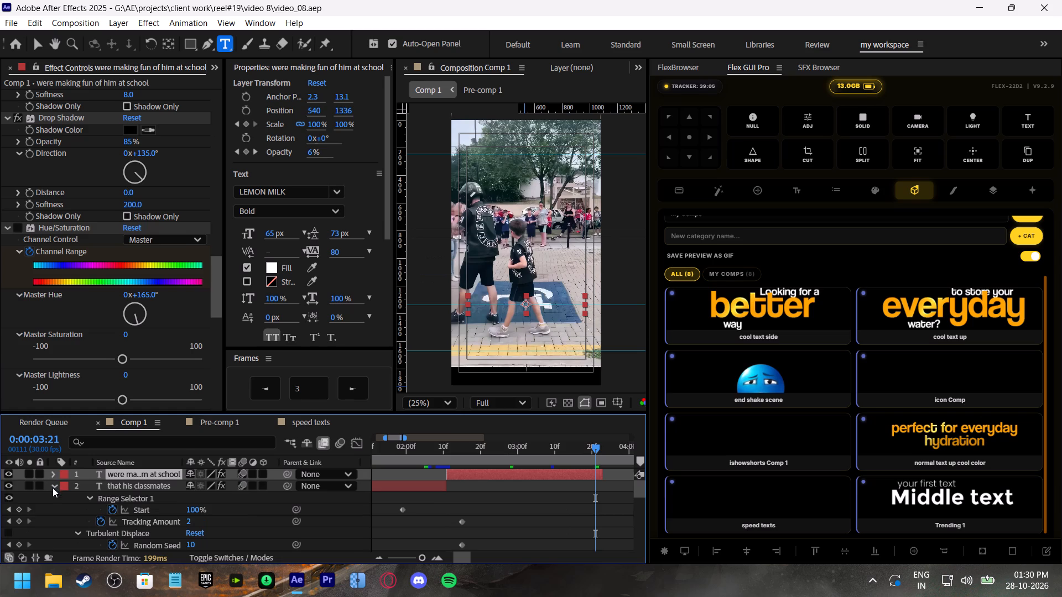
pyautogui.click(53, 488)
pyautogui.click(50, 521)
pyautogui.hotkey('ctrl', 's')
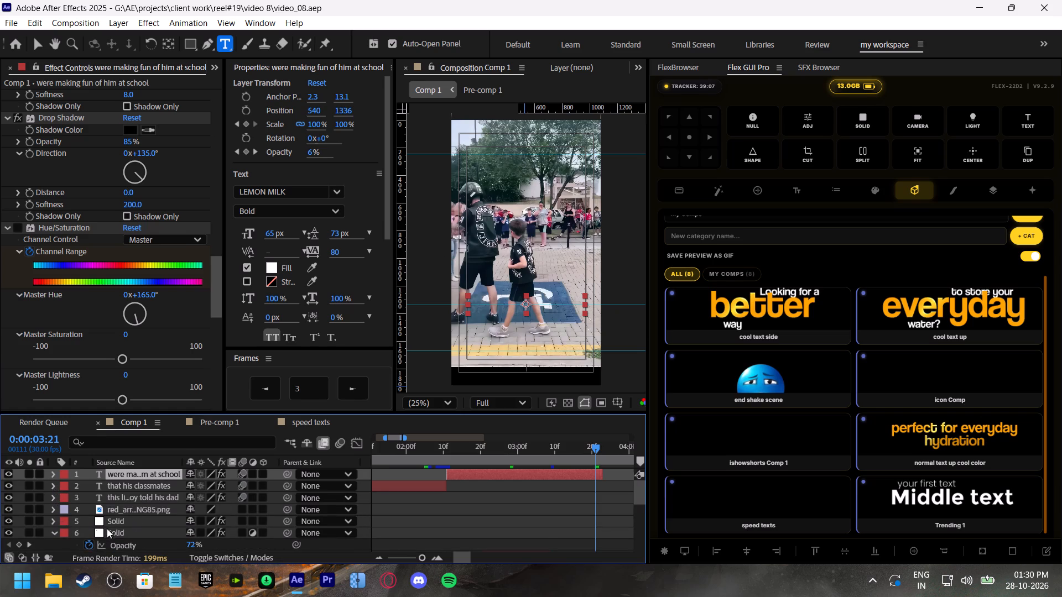
pyautogui.click(53, 534)
# Play back the end of the "were making fun of him at school" caption from 0:00:03:06 to past 0:00:03:22, examining its fade-out.
pyautogui.keyDown('shift'); pyautogui.scroll(-4, 436, 486); pyautogui.keyUp('shift')
pyautogui.click(430, 447)
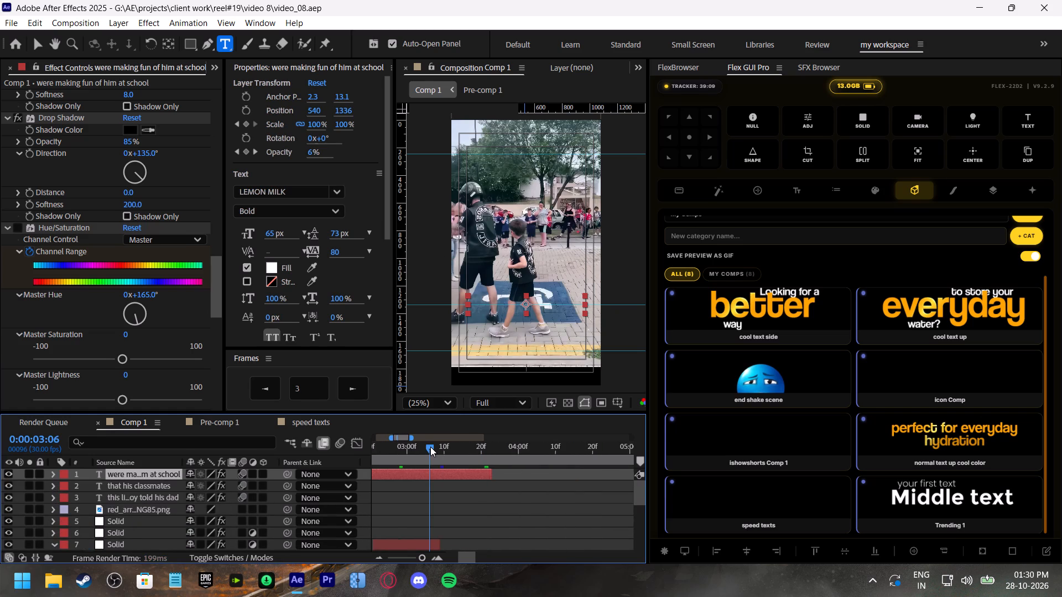
pyautogui.press('space')
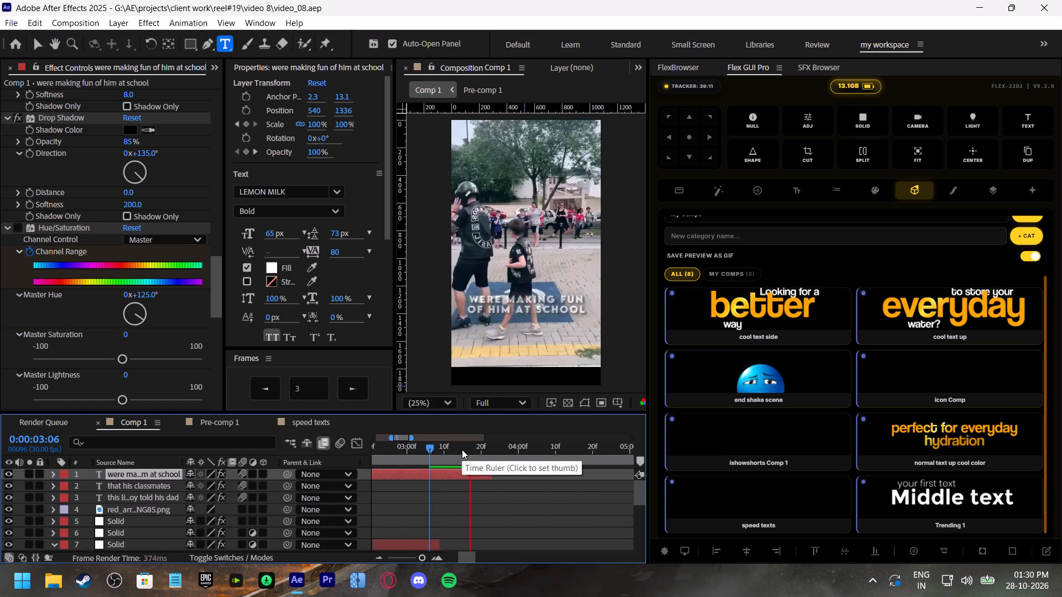
pyautogui.moveTo(472, 449); pyautogui.dragTo(485, 455)
pyautogui.press('space')
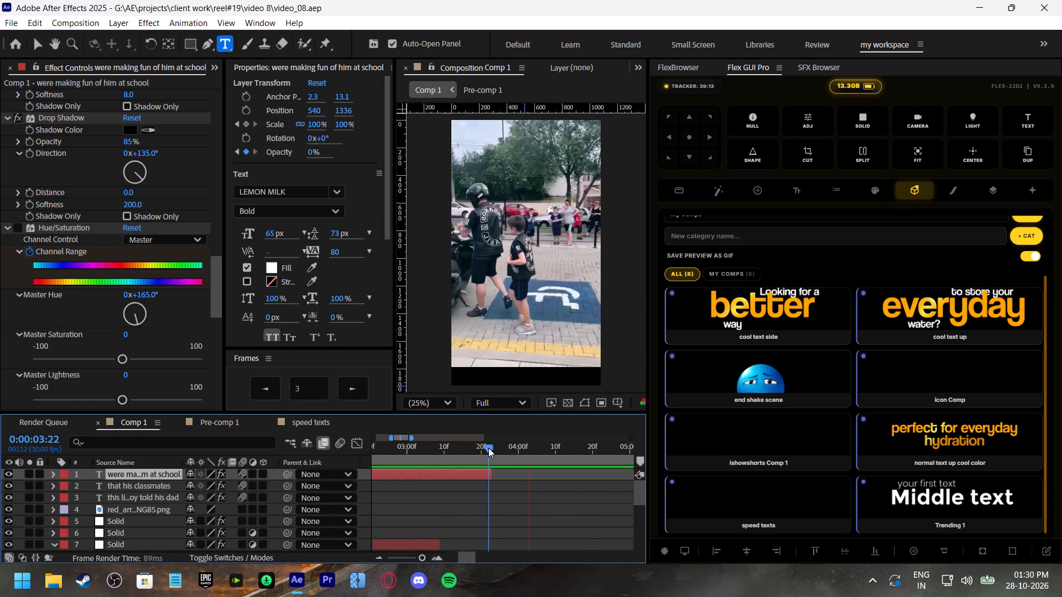
# Duplicate the "were making fun of him at school" layer to start at 0:00:03:22 and replace its text with "so when his dad" and "came to" on two lines.
pyautogui.click(490, 448)
pyautogui.click(483, 474)
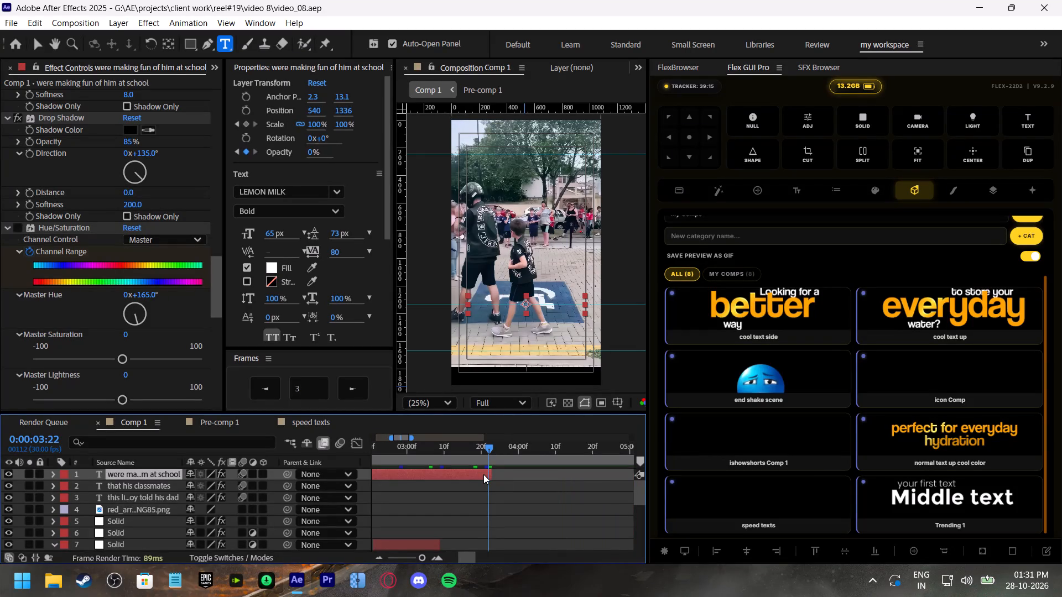
pyautogui.hotkey('ctrl', 'd')
pyautogui.moveTo(434, 477); pyautogui.dragTo(589, 472)
pyautogui.click(516, 472)
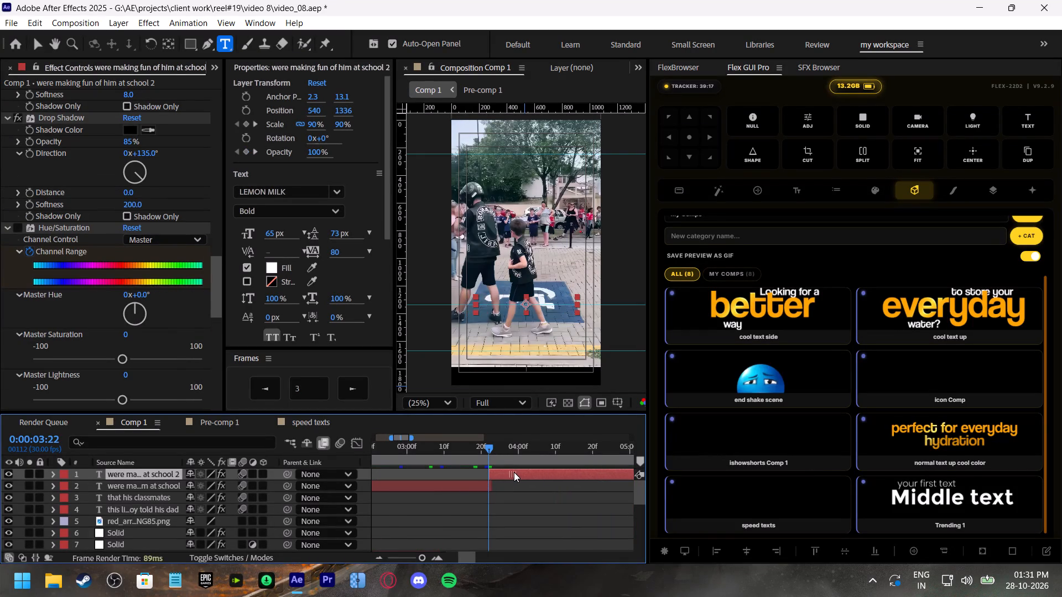
pyautogui.doubleClick(513, 472)
pyautogui.write('so when his')
pyautogui.press('space')
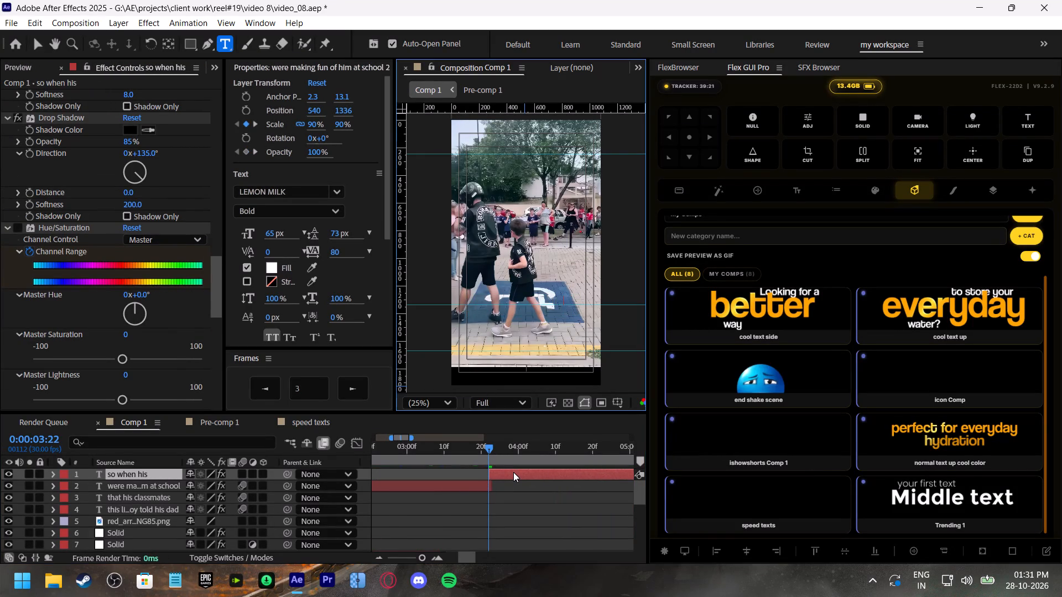
pyautogui.write('dad')
pyautogui.press('Return')
pyautogui.write('came to')
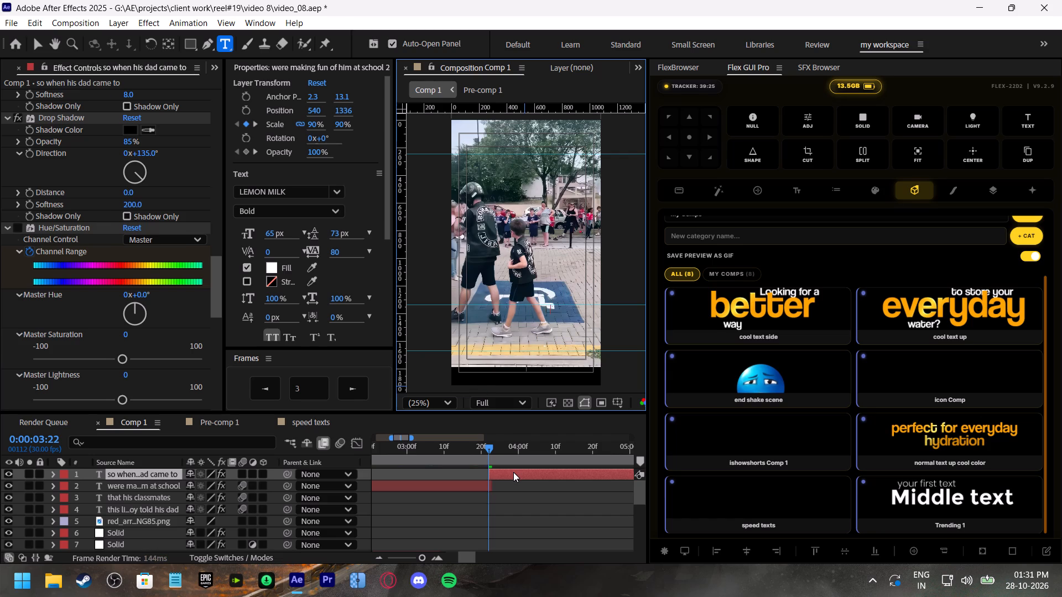
# Preview the "so when his dad came to" caption from 0:00:03:14 to about 0:00:04:22, examining its reveal and where it should end.
pyautogui.click(457, 451)
pyautogui.press('space')
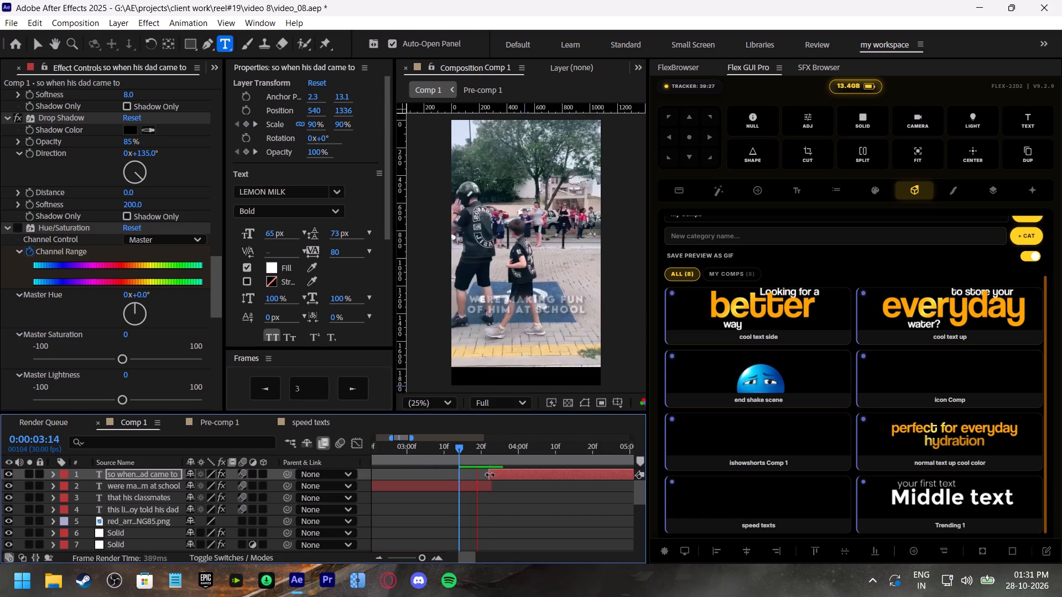
pyautogui.keyDown('shift'); pyautogui.scroll(-2, 493, 481); pyautogui.keyUp('shift')
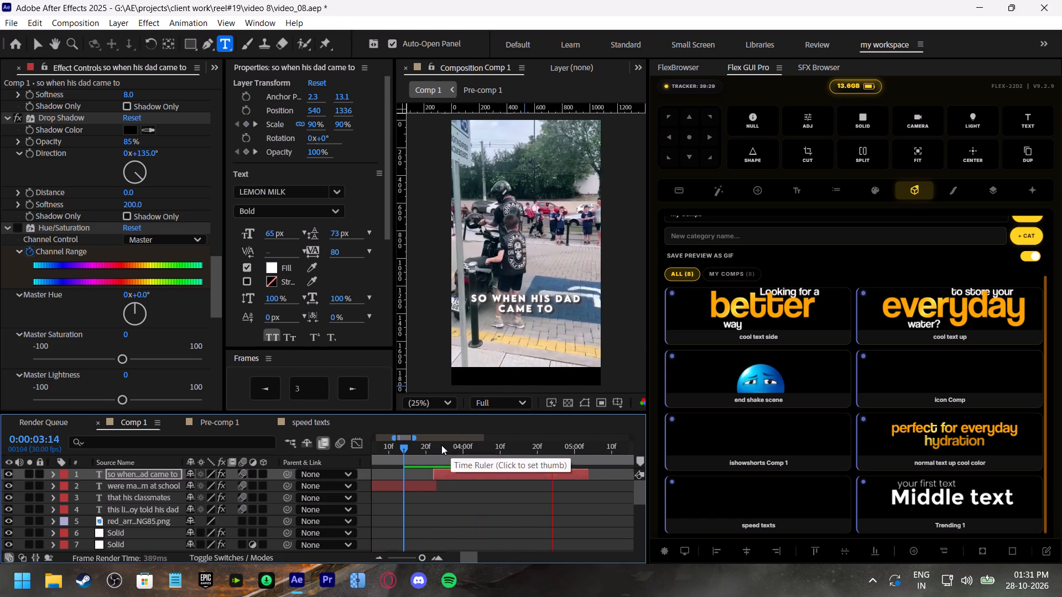
pyautogui.click(441, 445)
pyautogui.press('space')
pyautogui.moveTo(504, 452); pyautogui.dragTo(509, 453)
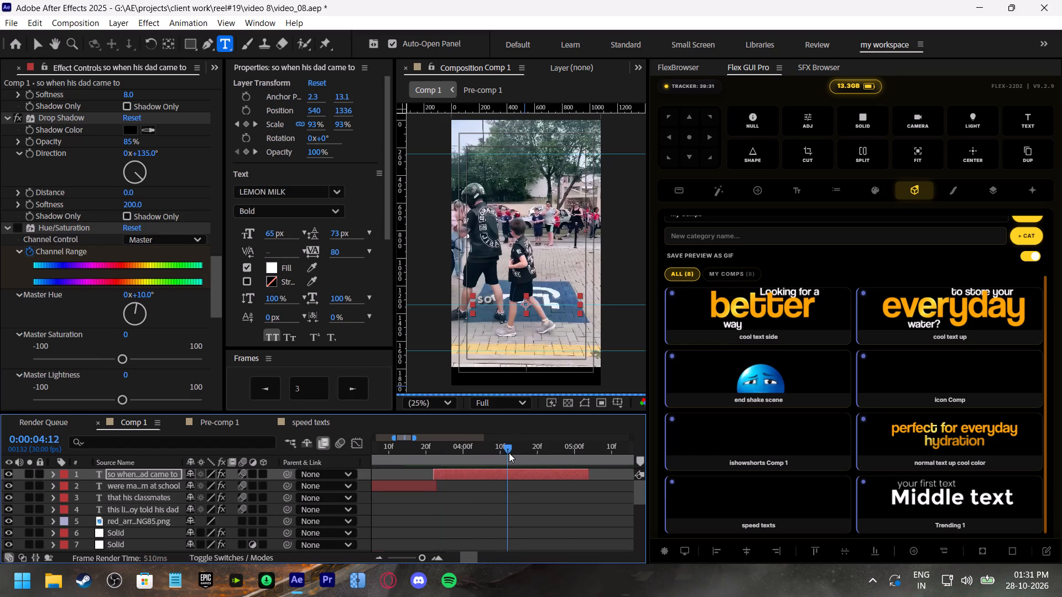
pyautogui.moveTo(509, 453); pyautogui.dragTo(548, 475)
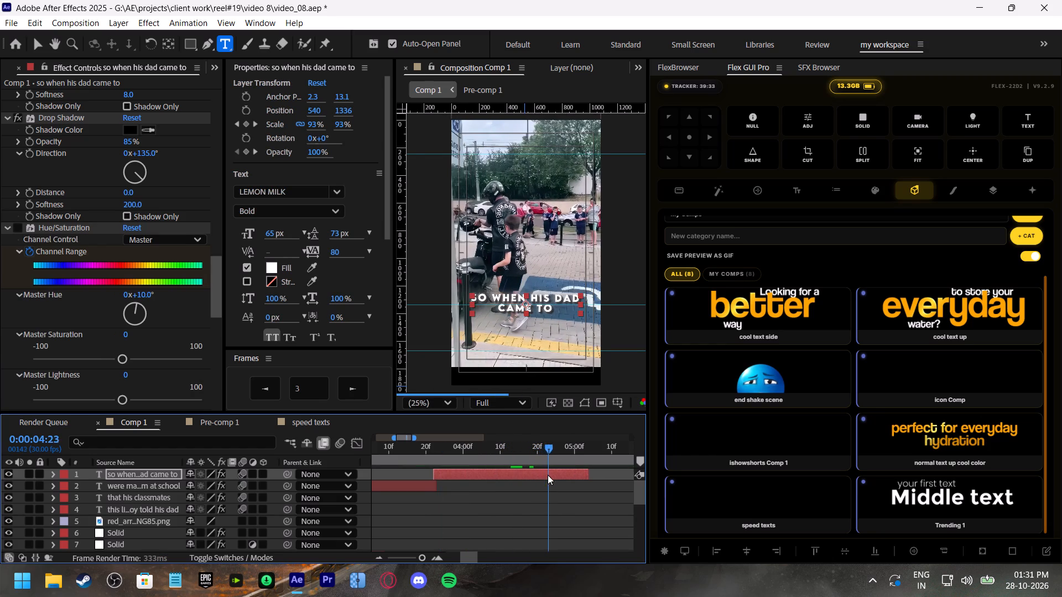
pyautogui.moveTo(548, 475); pyautogui.dragTo(518, 482)
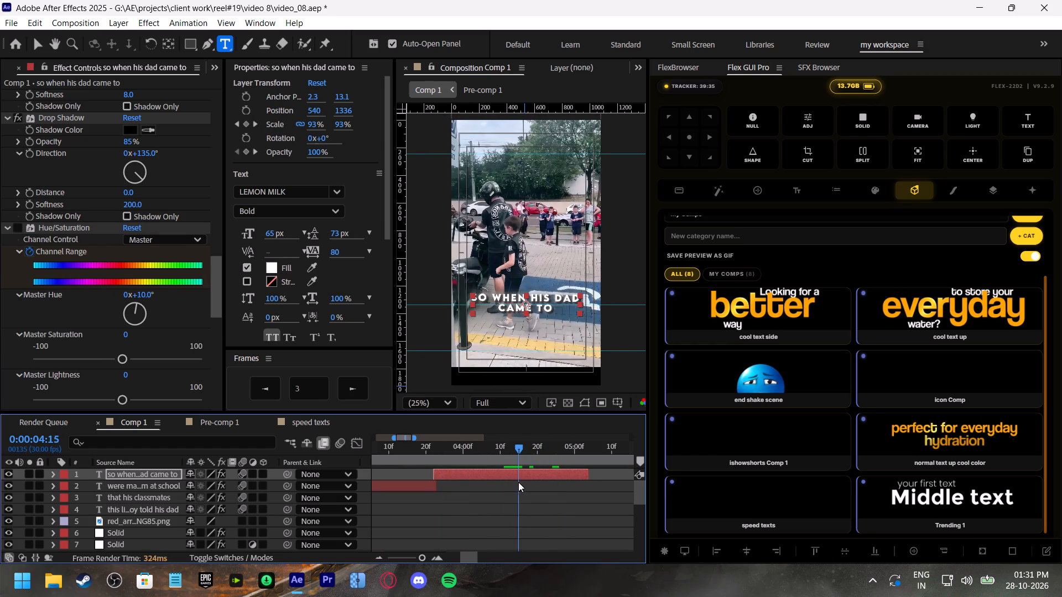
pyautogui.moveTo(518, 482); pyautogui.dragTo(543, 486)
# Move the last Start keyframe of the "so when his dad came to" layer to about 0:00:04:17.
pyautogui.click(545, 474)
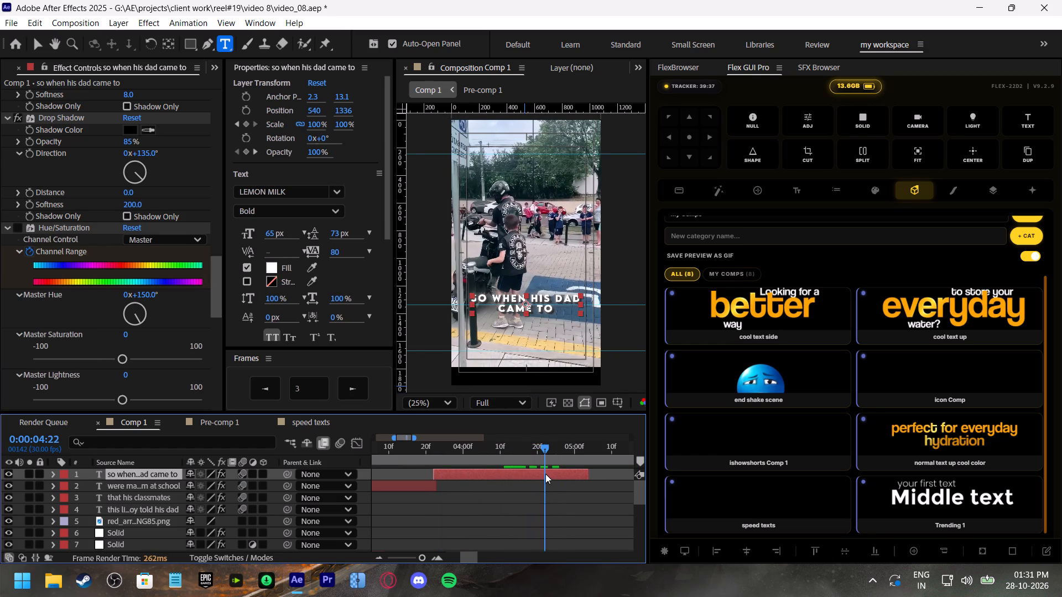
pyautogui.press('u')
pyautogui.moveTo(519, 498); pyautogui.dragTo(525, 499)
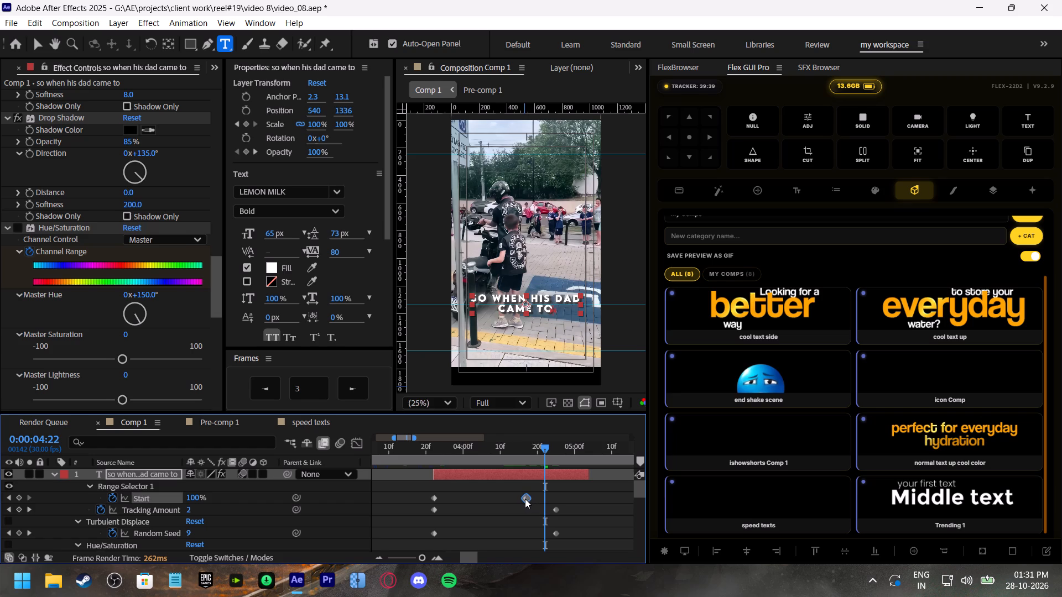
pyautogui.moveTo(525, 499); pyautogui.dragTo(526, 499)
# Split the "so when his dad came to" layer at 0:00:04:22 and delete the part after the cut.
pyautogui.click(554, 476)
pyautogui.hotkey('ctrl', 'shift', 'd')
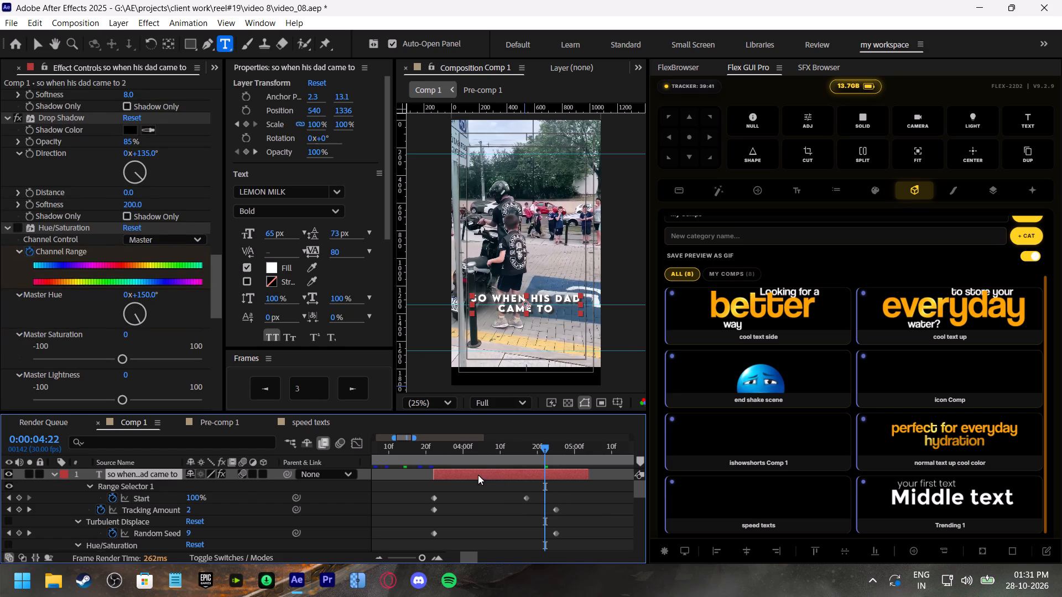
pyautogui.click(475, 475)
pyautogui.click(562, 474)
pyautogui.press('BackSpace')
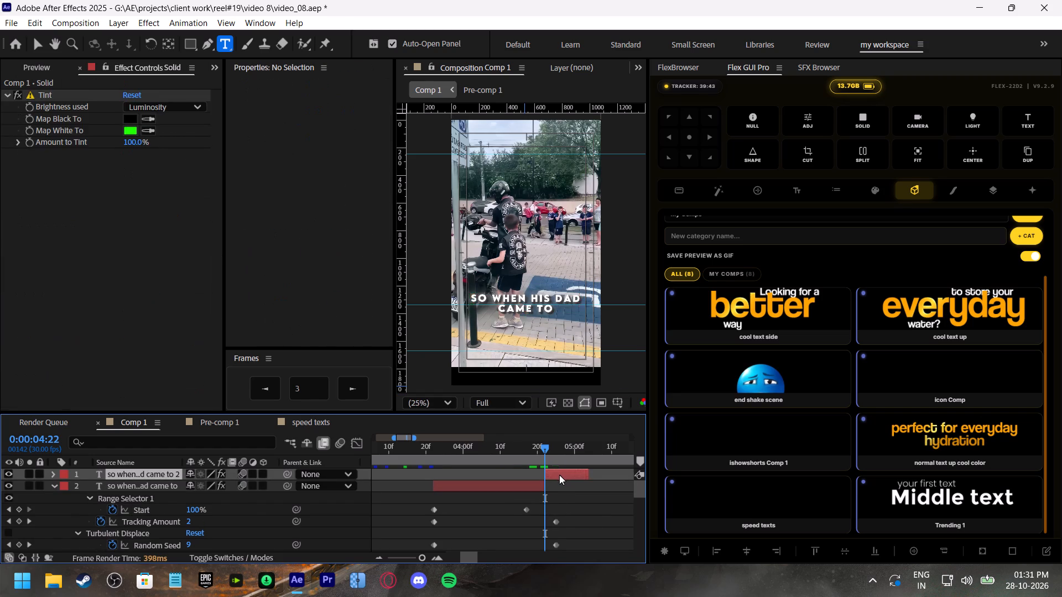
# Duplicate the "so when his dad came to" layer to start at about 0:00:04:21 and replace its text with "pick him up".
pyautogui.click(529, 478)
pyautogui.hotkey('ctrl', 'd')
pyautogui.moveTo(461, 474); pyautogui.dragTo(462, 474)
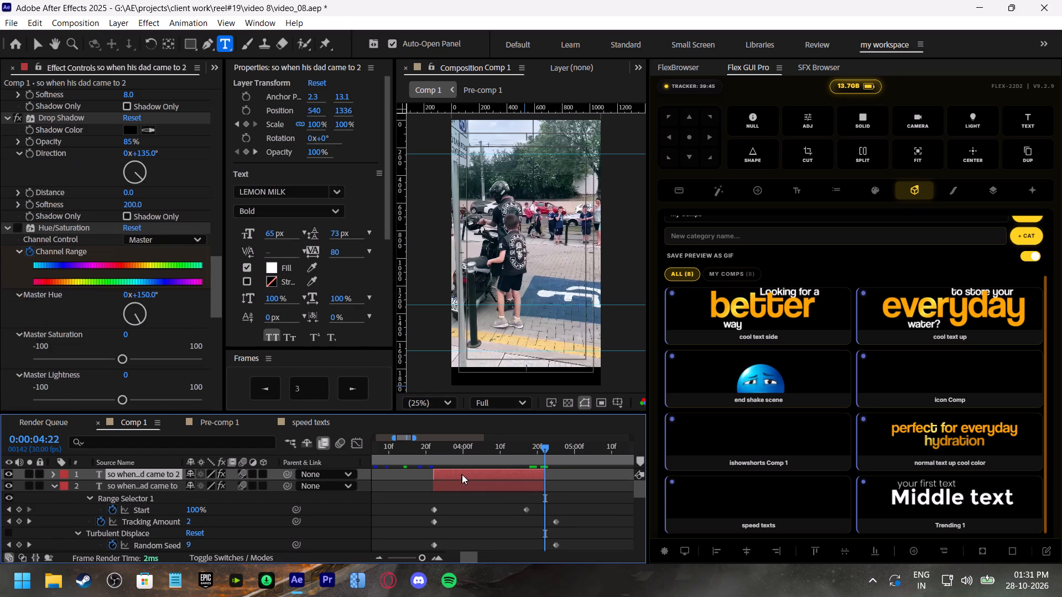
pyautogui.moveTo(462, 474); pyautogui.dragTo(568, 486)
pyautogui.doubleClick(567, 474)
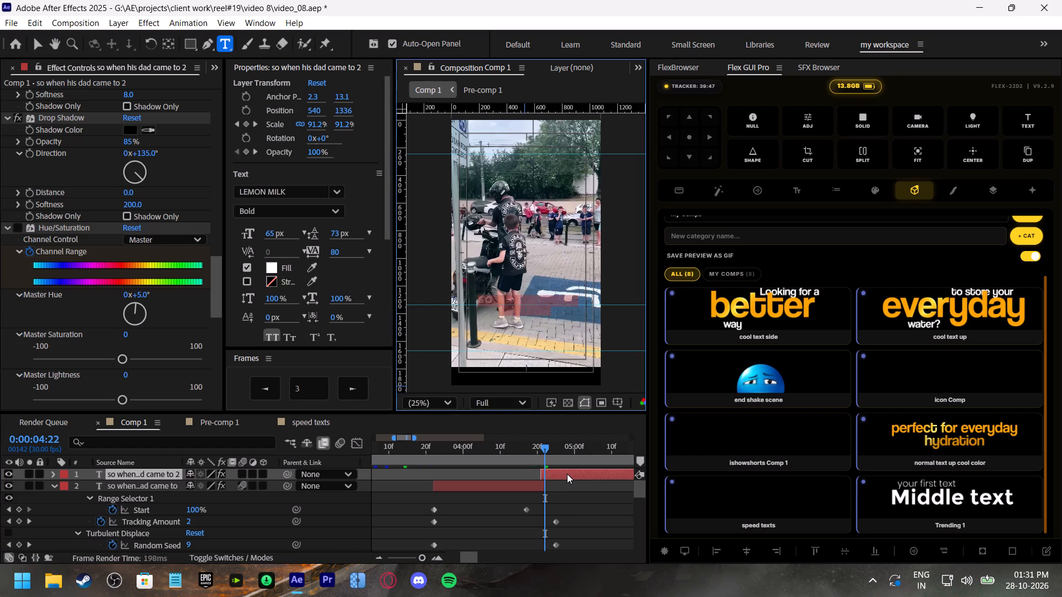
pyautogui.write('pick him up')
# After previewing from 0:00:03:19, shift "pick him up" to start at 0:00:04:19 and trim the "so when his dad came to" layer to end there.
pyautogui.click(421, 452)
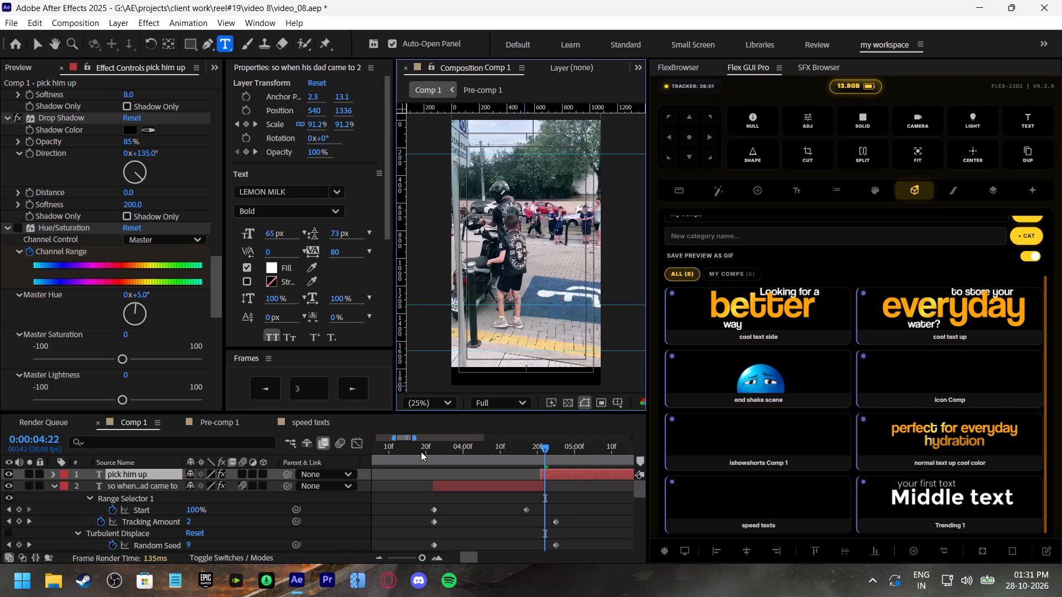
pyautogui.press('space')
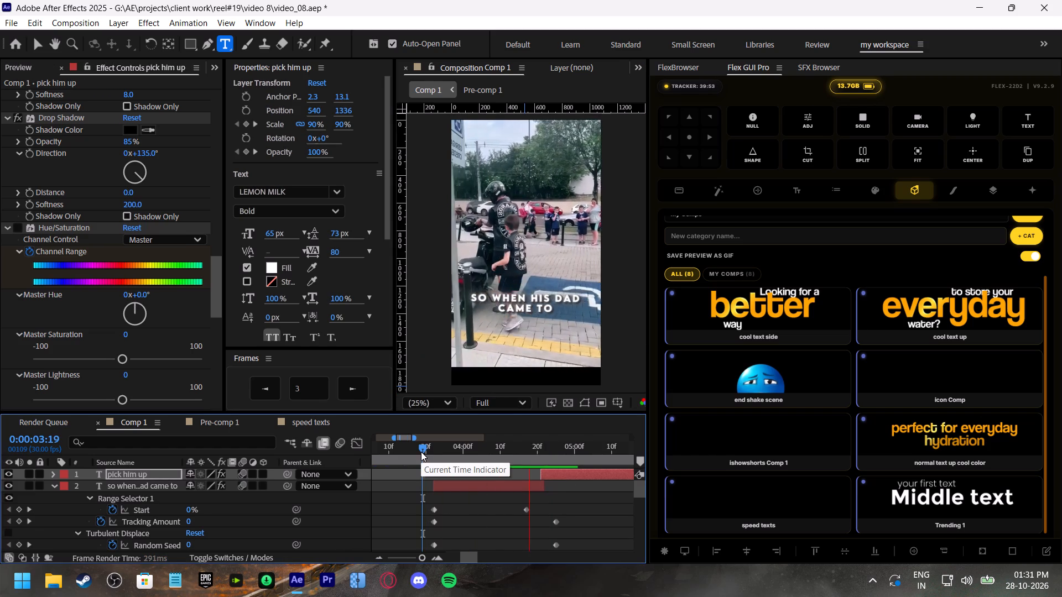
pyautogui.click(421, 452)
pyautogui.press('space')
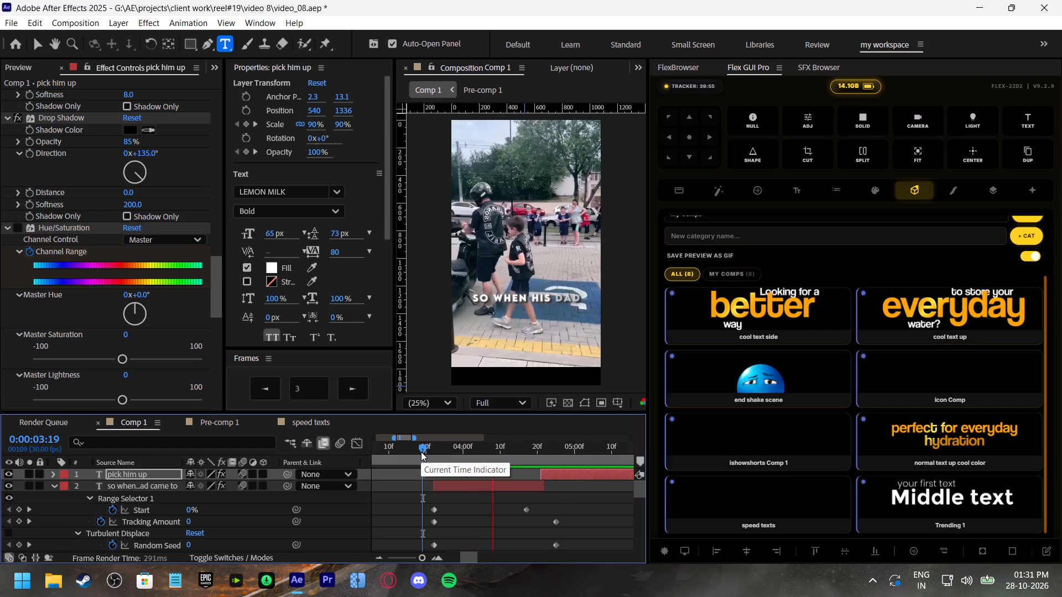
pyautogui.click(421, 452)
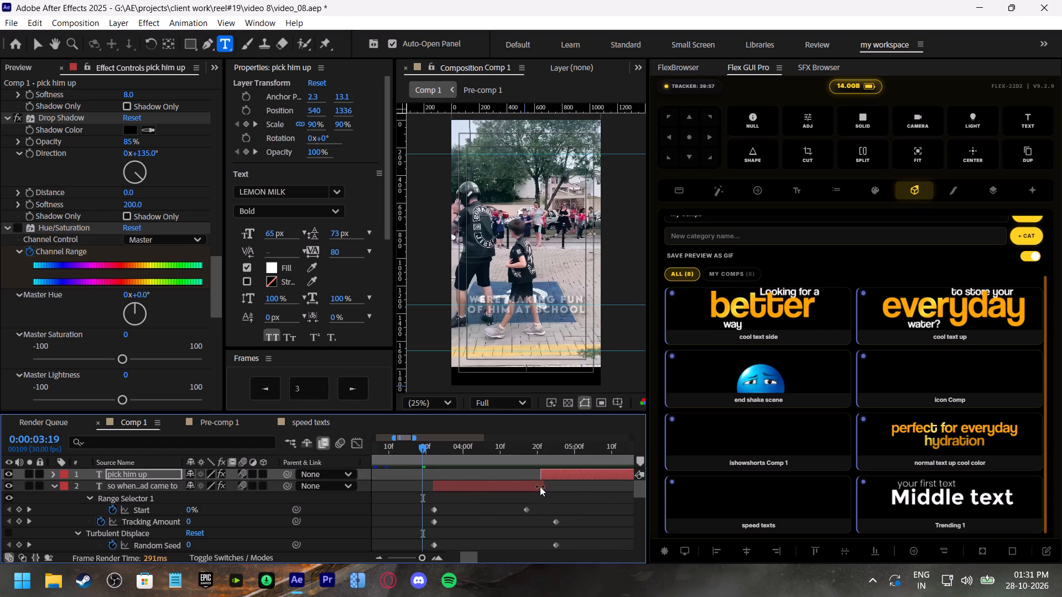
pyautogui.moveTo(550, 476); pyautogui.dragTo(542, 477)
pyautogui.moveTo(545, 484); pyautogui.dragTo(534, 486)
pyautogui.click(536, 474)
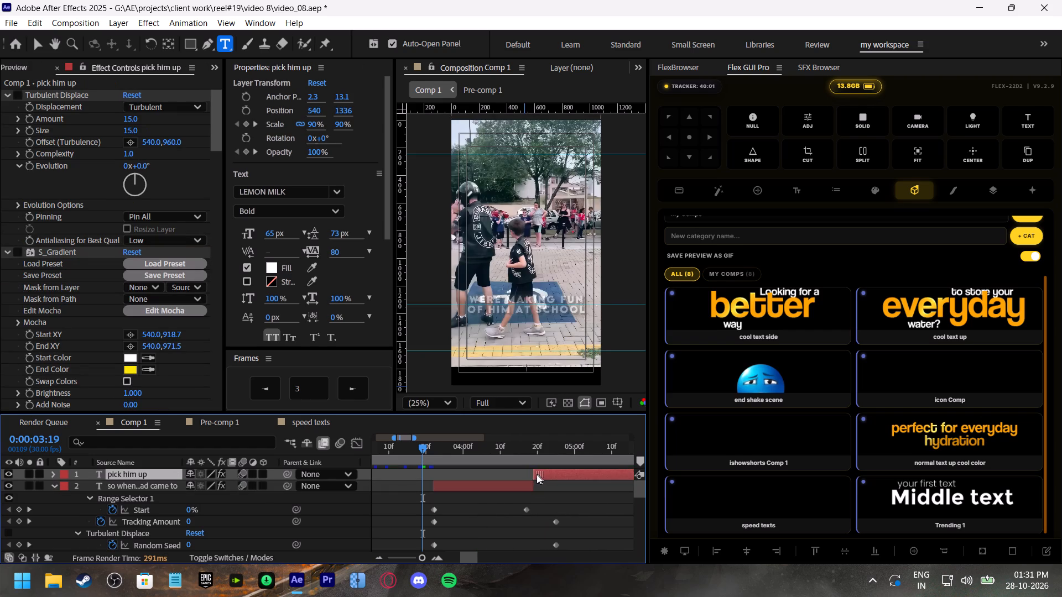
# Move the last Start keyframe of the "pick him up" layer to about 0:00:04:29.
pyautogui.keyDown('shift'); pyautogui.scroll(-2, 550, 498); pyautogui.keyUp('shift')
pyautogui.click(478, 449)
pyautogui.press('space')
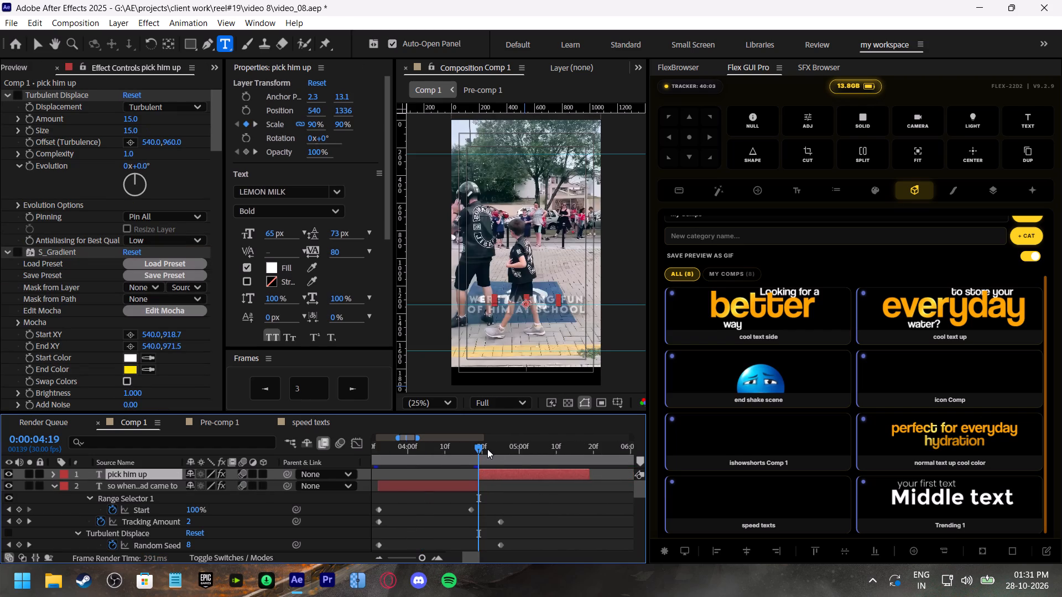
pyautogui.click(515, 449)
pyautogui.press('u')
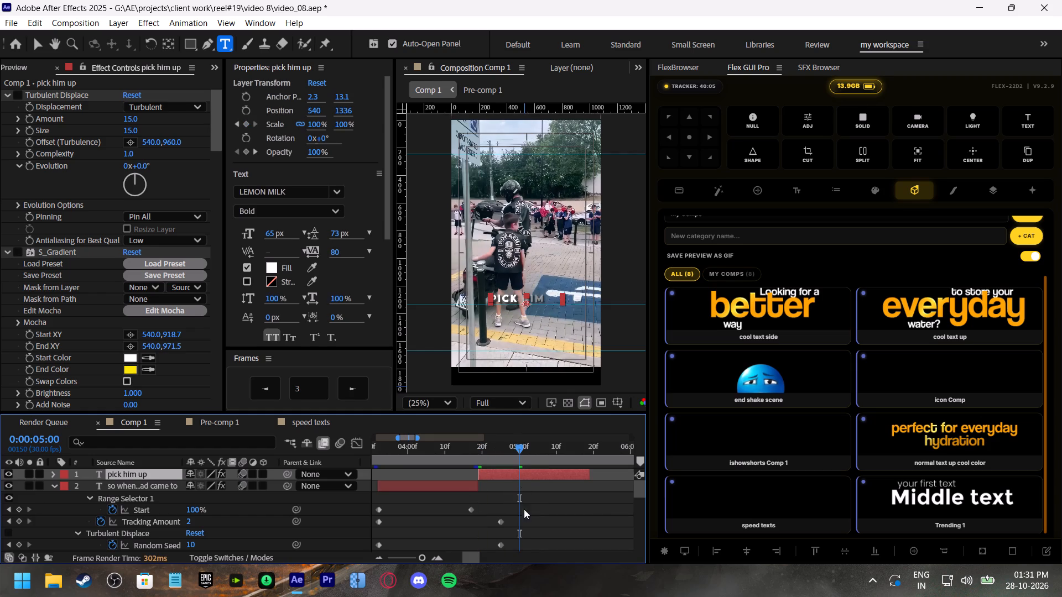
pyautogui.moveTo(569, 498); pyautogui.dragTo(513, 494)
# Preview the "pick him up" caption from 0:00:04:01 to about 0:00:05:02, examining its reveal and where it should fade out.
pyautogui.click(413, 452)
pyautogui.press('space')
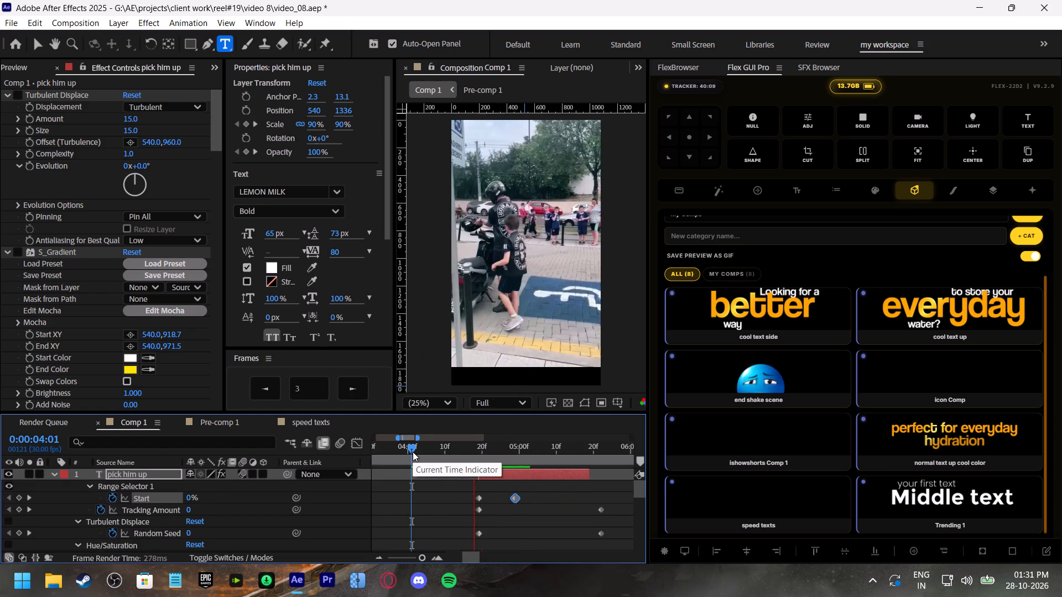
pyautogui.click(413, 452)
pyautogui.press('space')
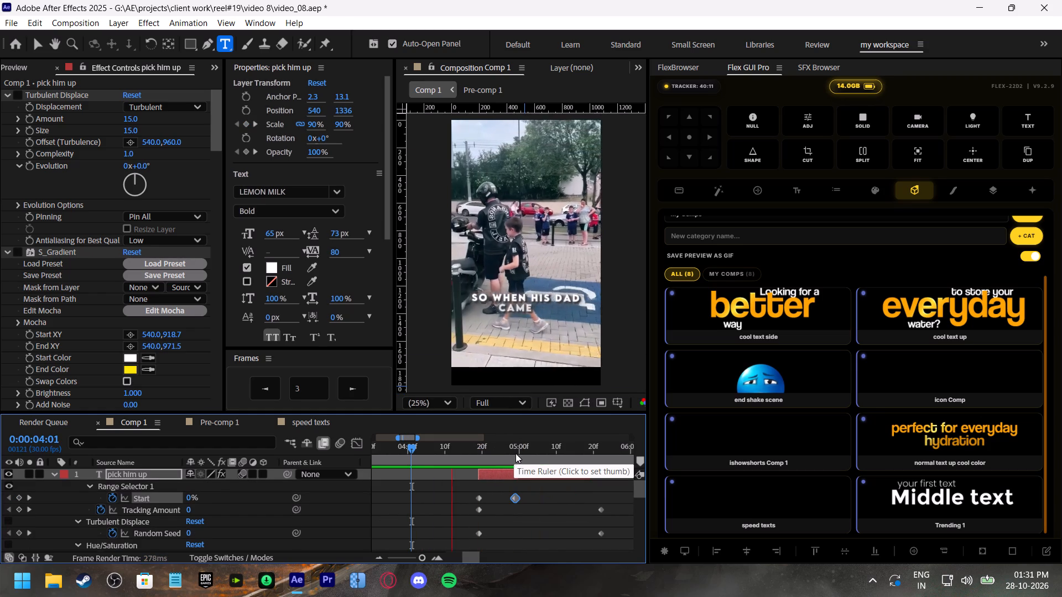
pyautogui.moveTo(541, 450); pyautogui.dragTo(525, 448)
pyautogui.scroll(-6, 546, 509)
pyautogui.scroll(7, 569, 517)
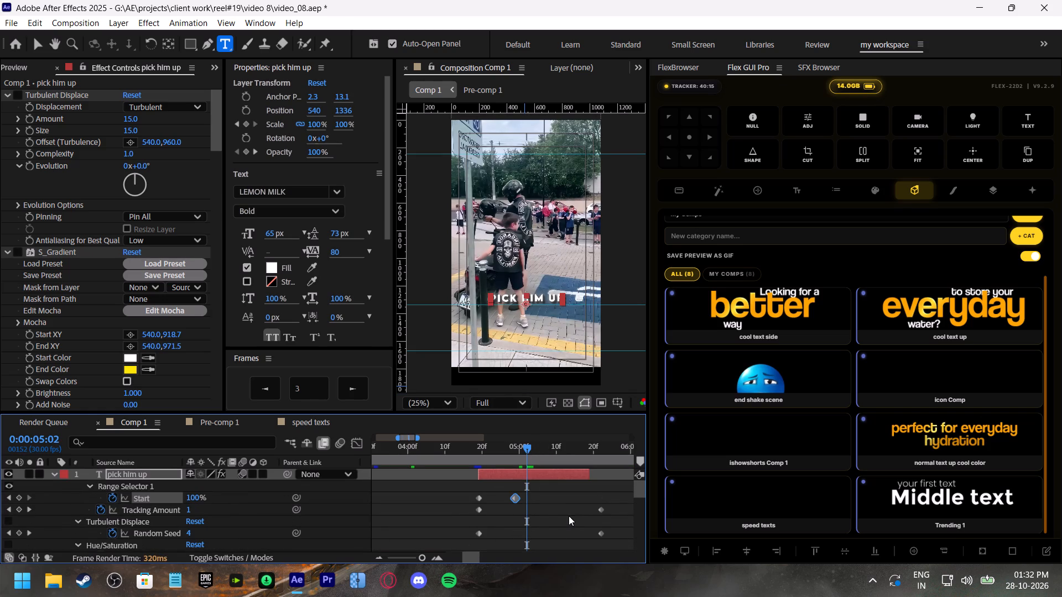
# Move both Opacity keyframes of the "pick him up" layer so its fade-out runs from 0:00:05:02 to about 0:00:05:09.
pyautogui.click(553, 476)
pyautogui.click(560, 490)
pyautogui.press('u')
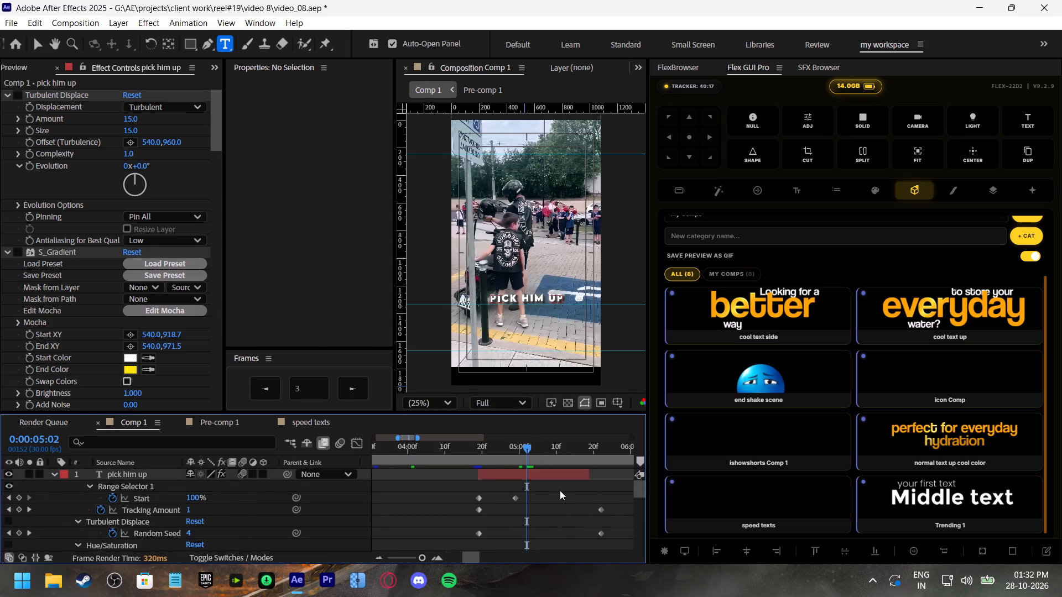
pyautogui.click(549, 476)
pyautogui.press('u')
pyautogui.scroll(-1, 576, 512)
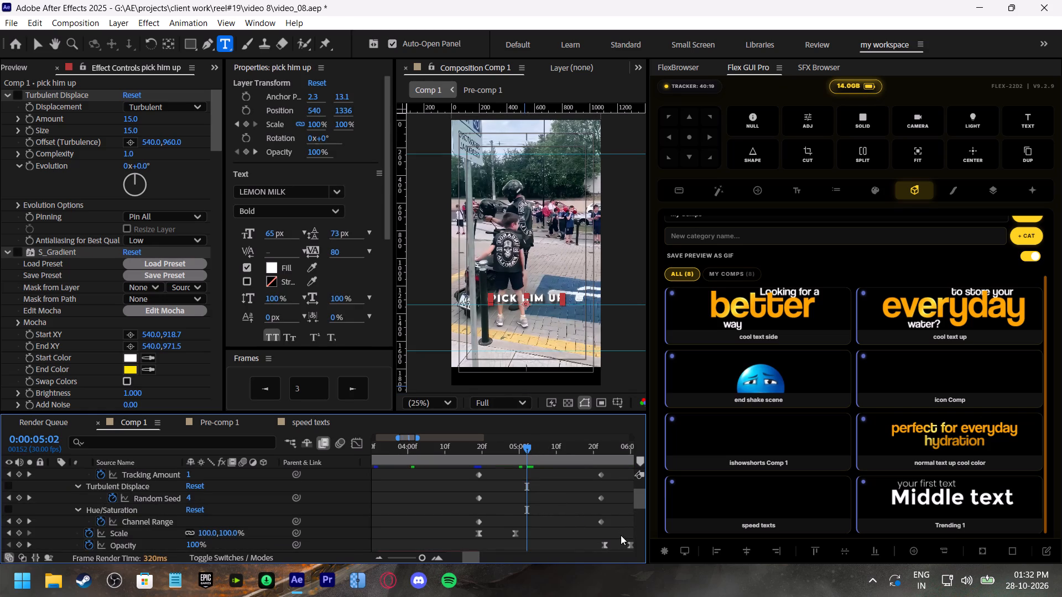
pyautogui.scroll(1, 556, 510)
pyautogui.press('t')
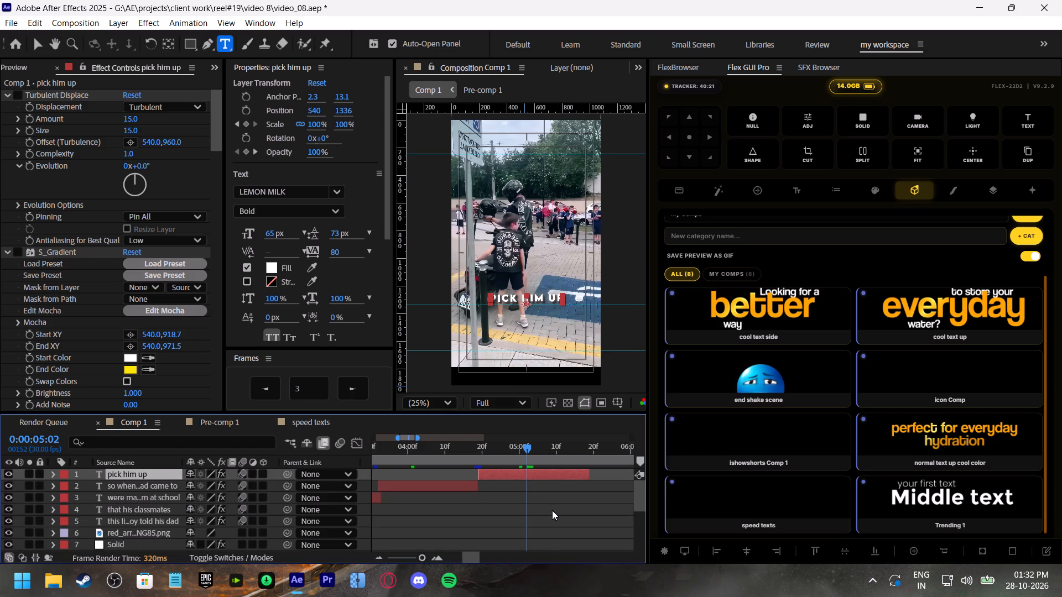
pyautogui.press('t')
pyautogui.moveTo(576, 485); pyautogui.dragTo(637, 484)
pyautogui.moveTo(580, 491); pyautogui.dragTo(649, 472)
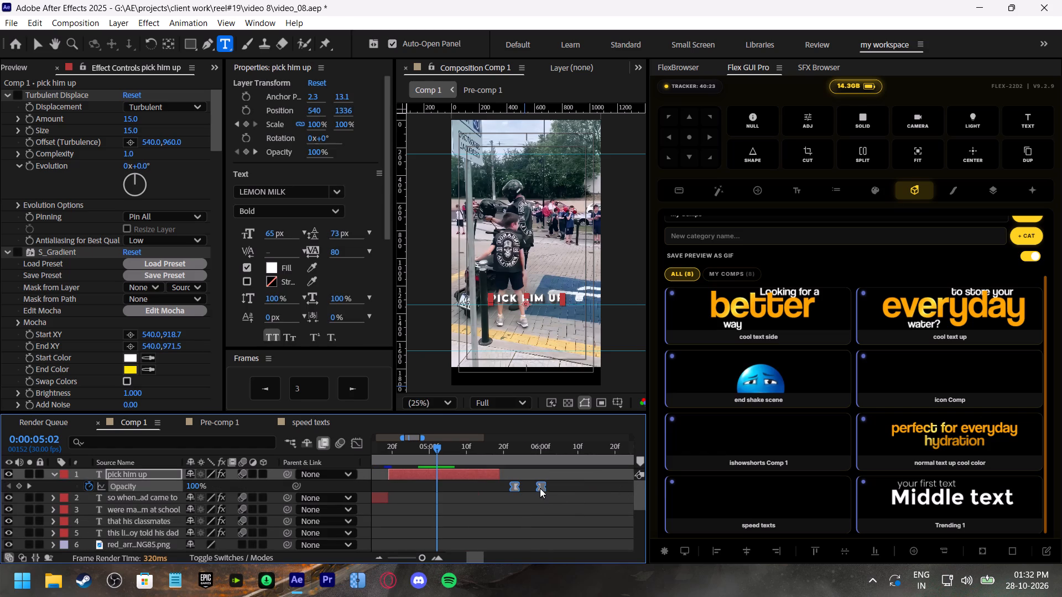
pyautogui.moveTo(540, 487); pyautogui.dragTo(462, 488)
pyautogui.click(446, 510)
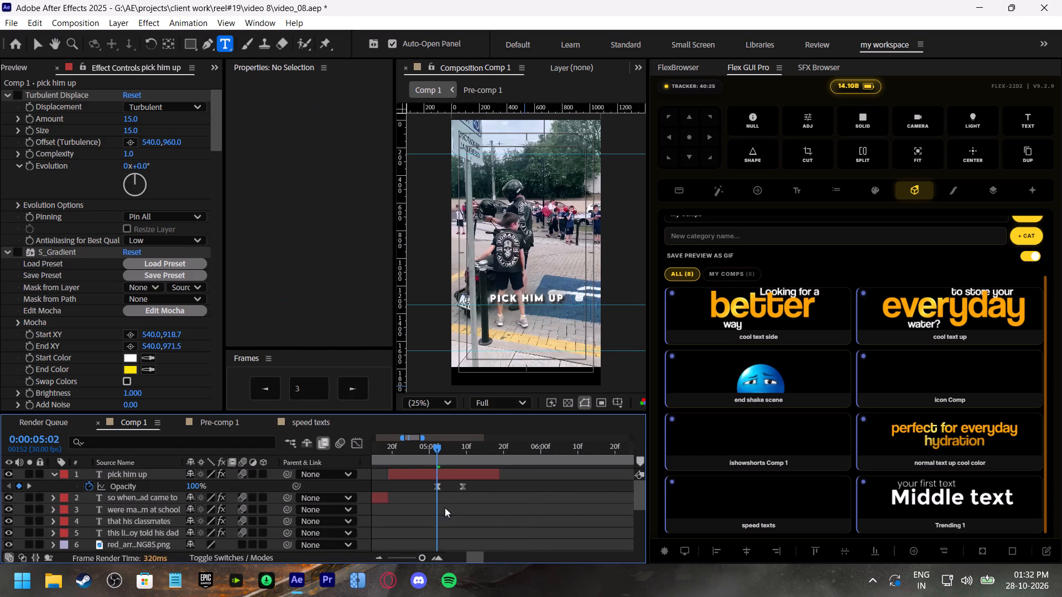
# Preview the "pick him up" fade-out from 0:00:04:16 and save the project.
pyautogui.click(377, 452)
pyautogui.press('space')
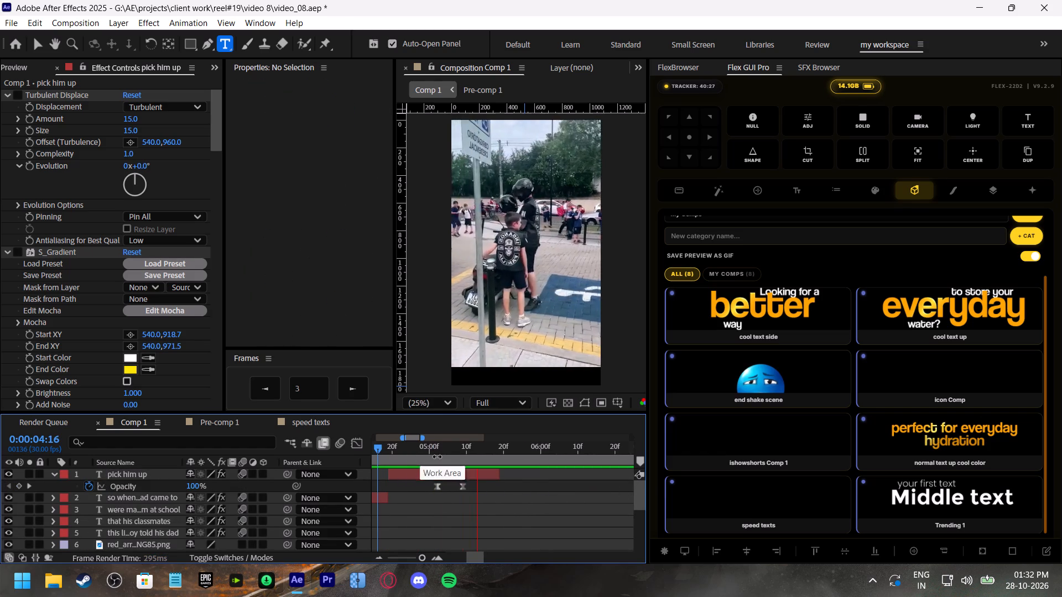
pyautogui.moveTo(437, 457); pyautogui.dragTo(442, 457)
pyautogui.click(447, 446)
pyautogui.press('space')
pyautogui.click(456, 447)
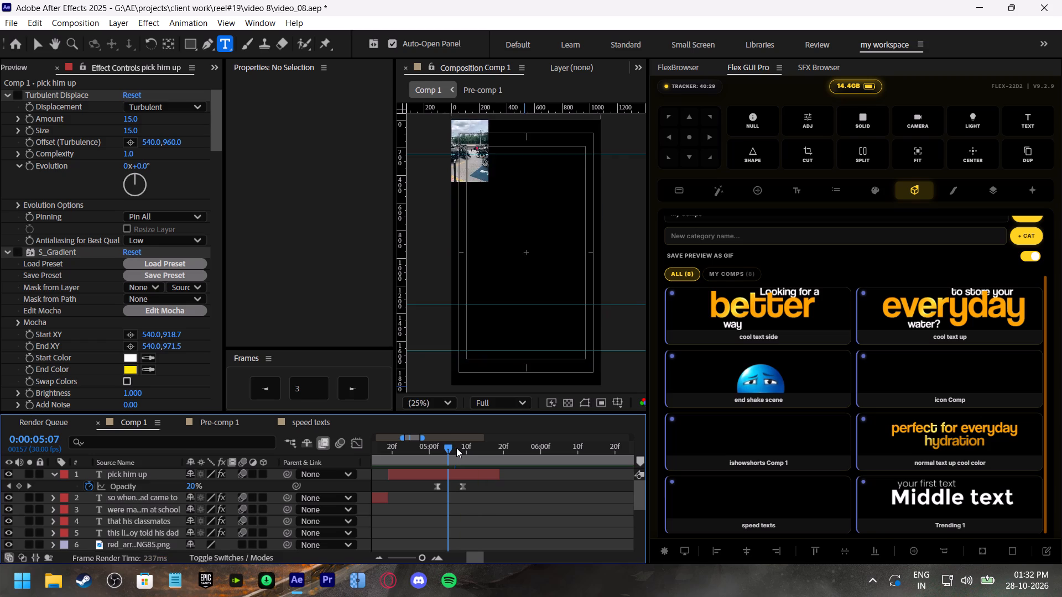
pyautogui.hotkey('ctrl', 's')
# Duplicate the "pick him up" layer and move the copy to start at 0:00:05:07.
pyautogui.press('space')
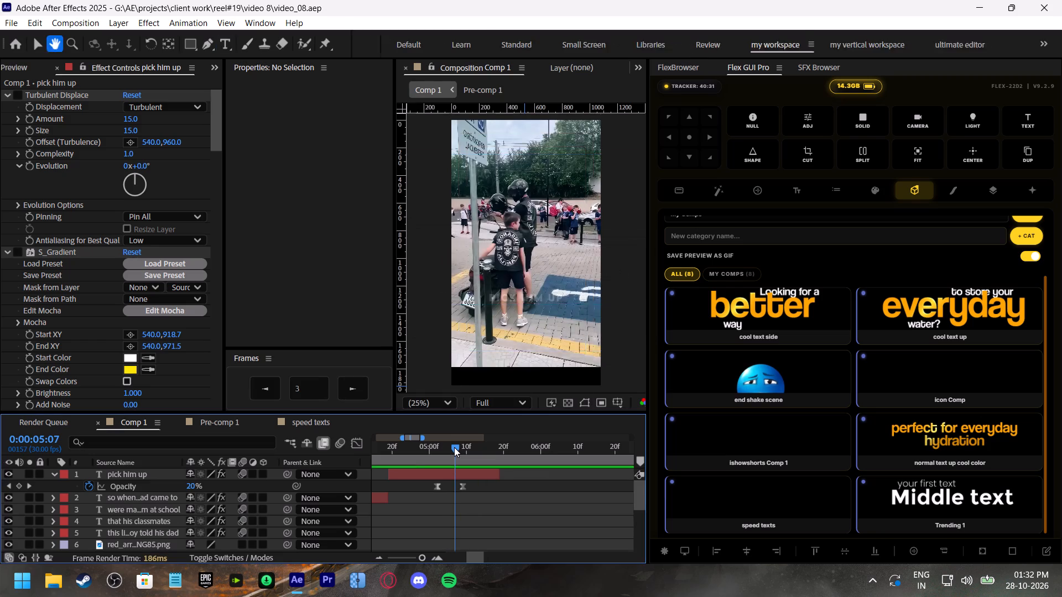
pyautogui.click(454, 447)
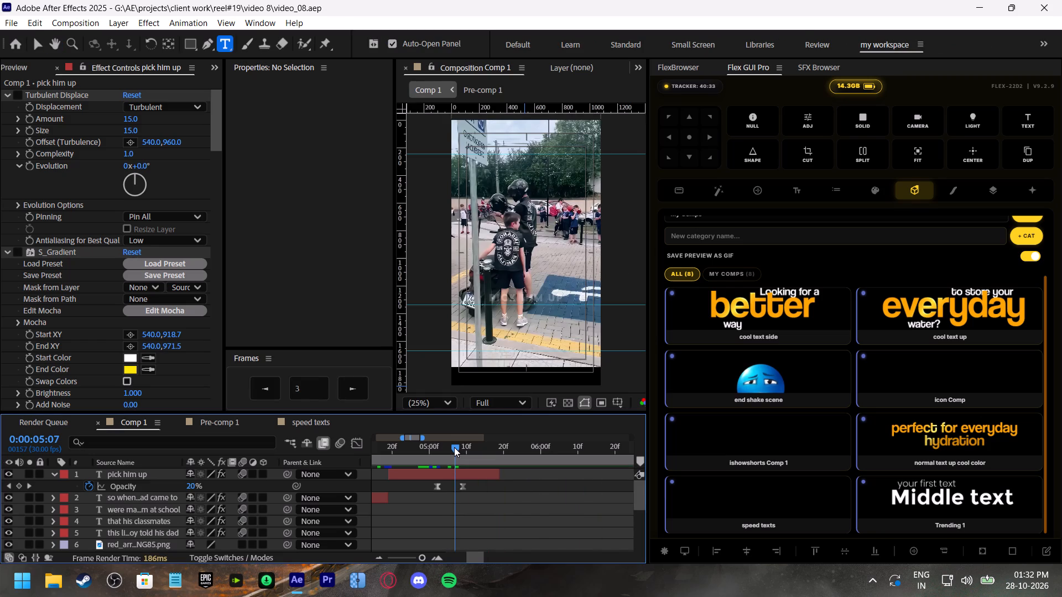
pyautogui.click(463, 472)
pyautogui.hotkey('ctrl', 'd')
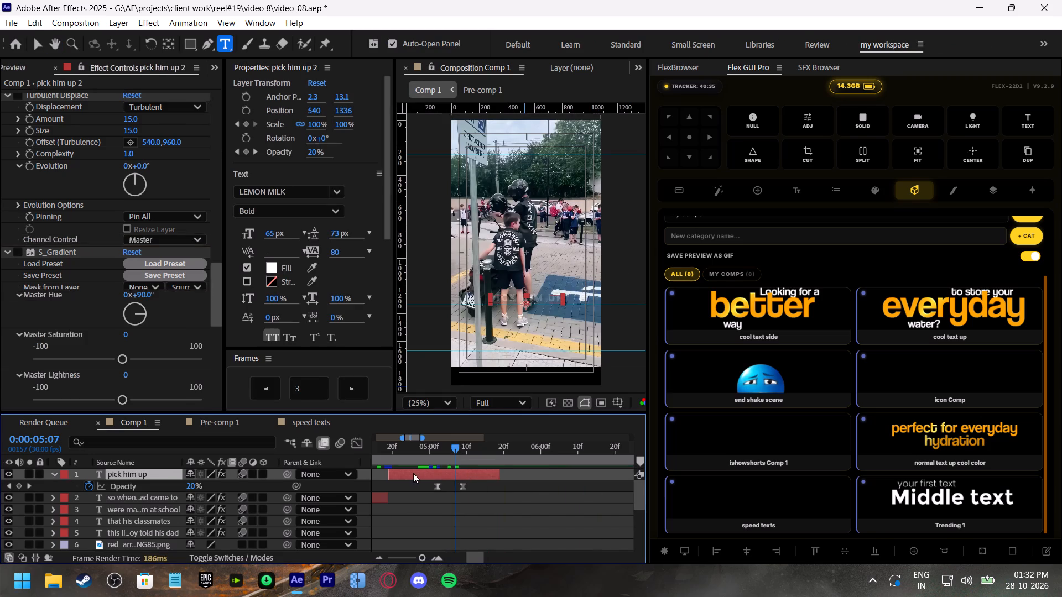
pyautogui.moveTo(413, 473); pyautogui.dragTo(480, 474)
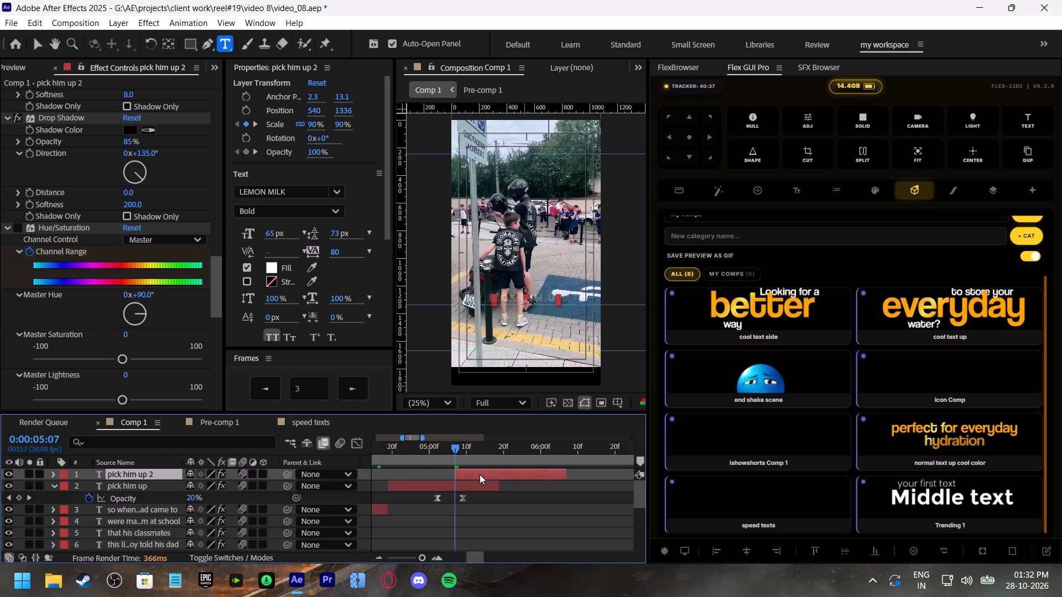
# Replace the duplicated layer's text with "he brought his" and "motercycle friends" on two lines.
pyautogui.doubleClick(465, 475)
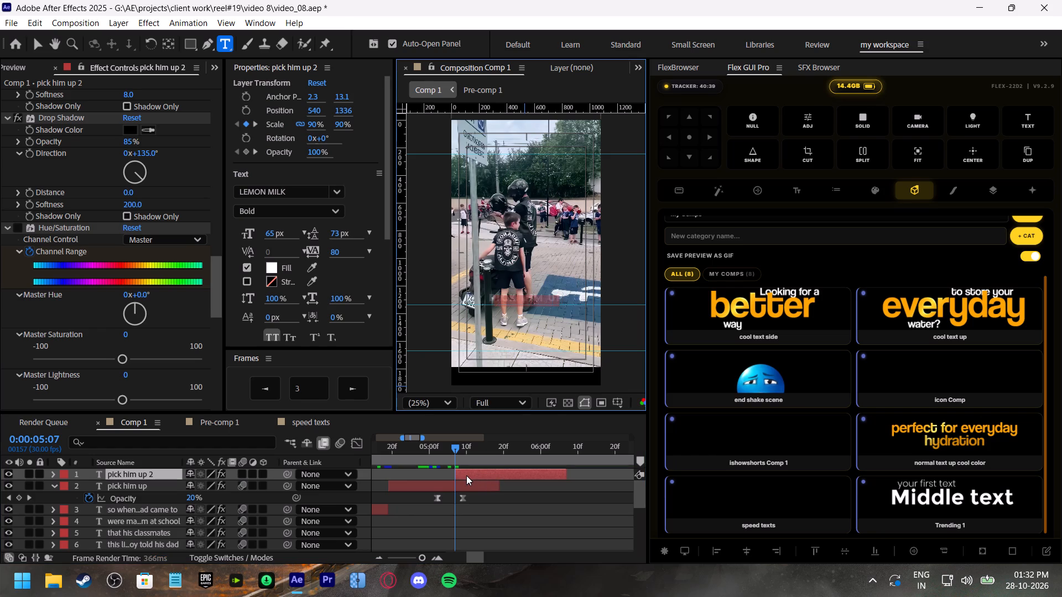
pyautogui.write('he')
pyautogui.press('space')
pyautogui.write('brought his')
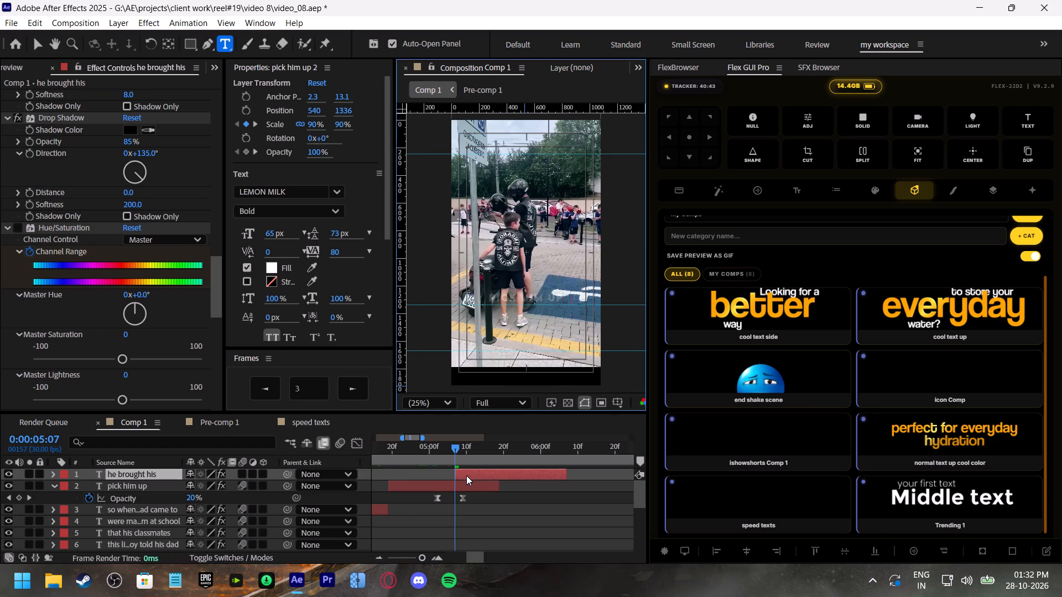
pyautogui.press('space')
pyautogui.press('BackSpace')
pyautogui.press('Return')
pyautogui.write('motercycle')
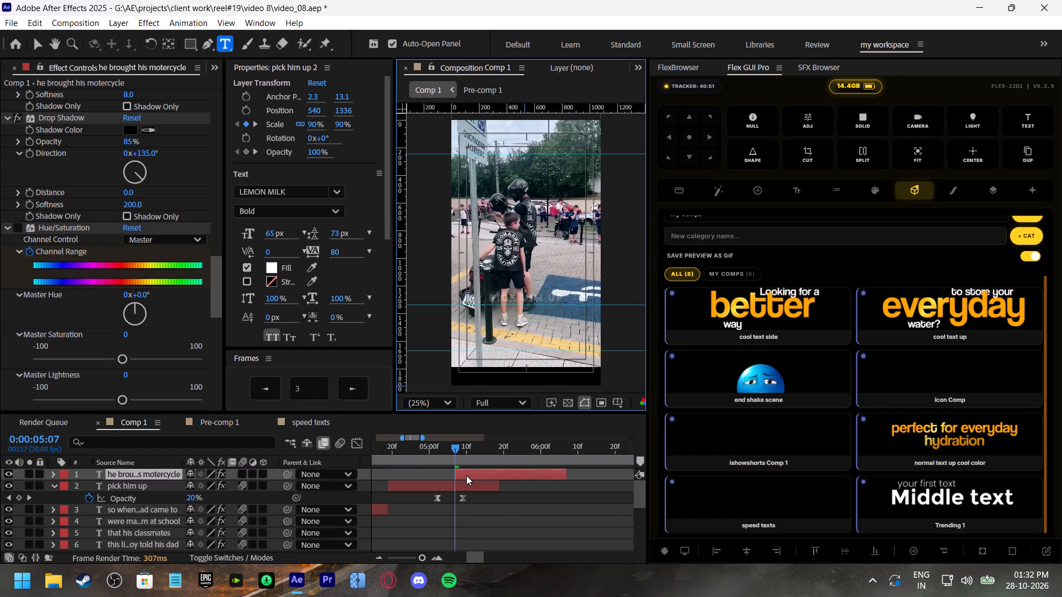
pyautogui.press('space')
pyautogui.write('fr')
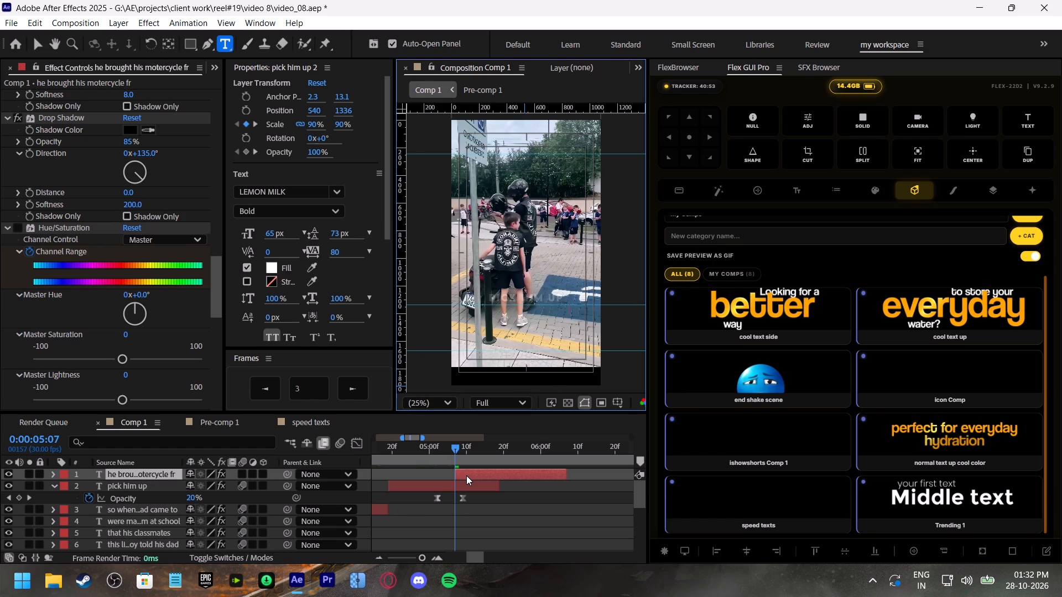
pyautogui.write('iends')
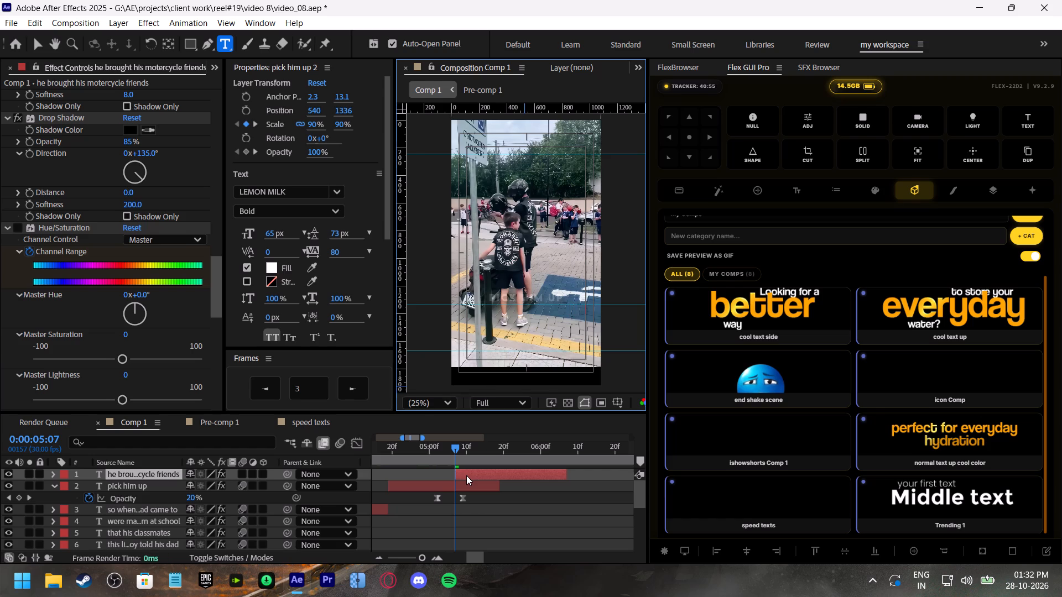
# Preview the "he brought his motercycle friends" caption from 0:00:04:27 to about 0:00:05:21, examining its entry timing and where it should end.
pyautogui.click(419, 449)
pyautogui.press('space')
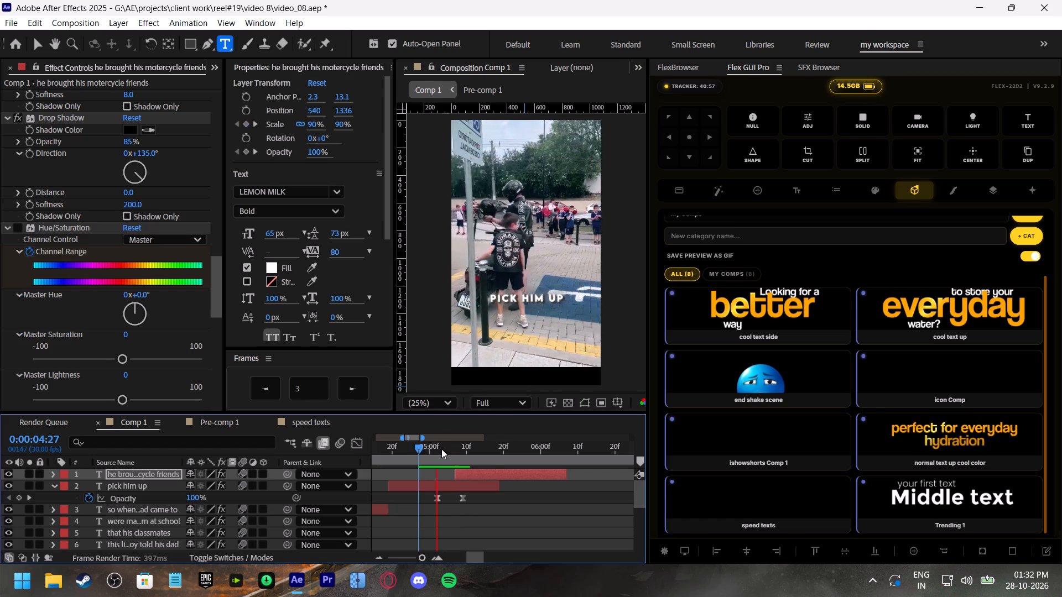
pyautogui.click(442, 448)
pyautogui.press('space')
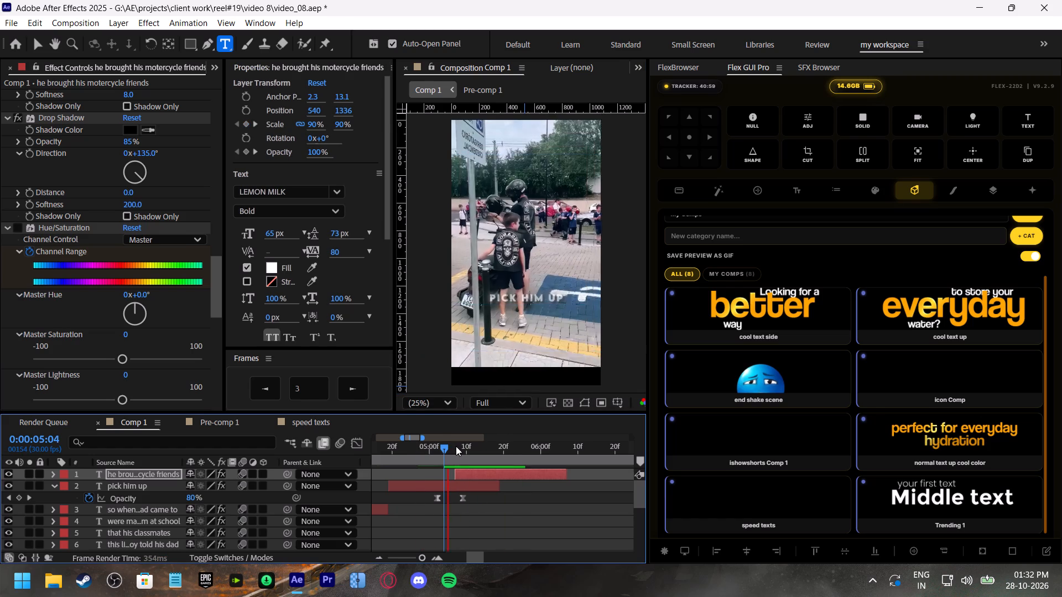
pyautogui.click(456, 446)
pyautogui.press('space')
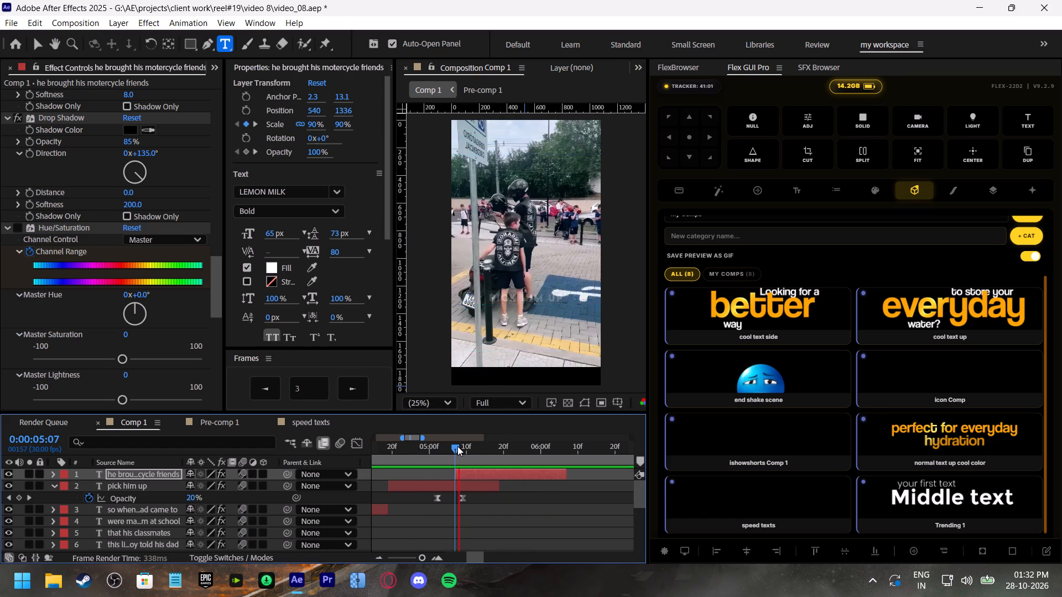
pyautogui.click(457, 446)
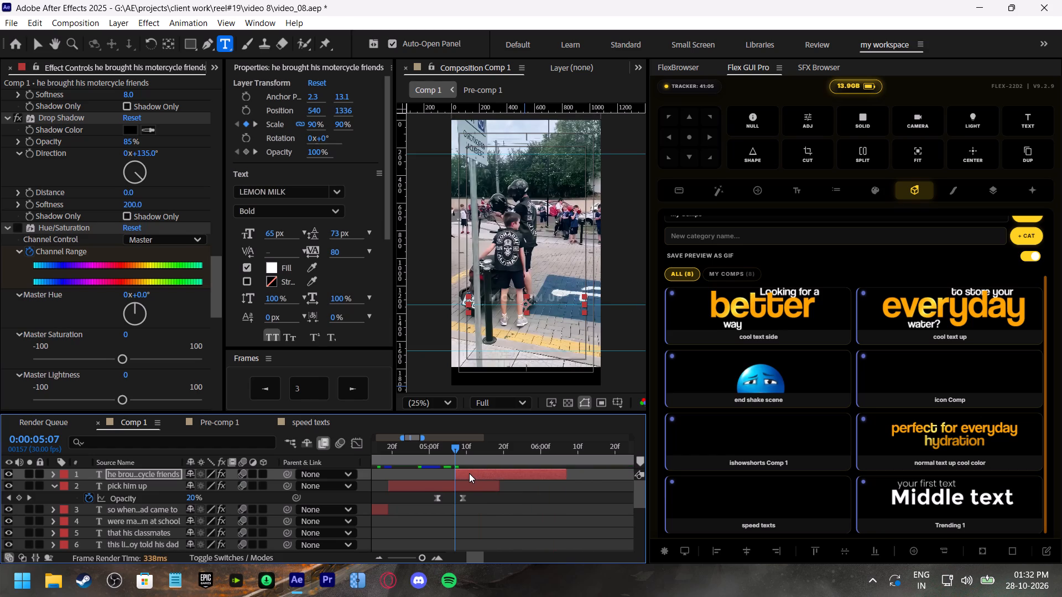
pyautogui.press('space')
pyautogui.moveTo(476, 447); pyautogui.dragTo(502, 454)
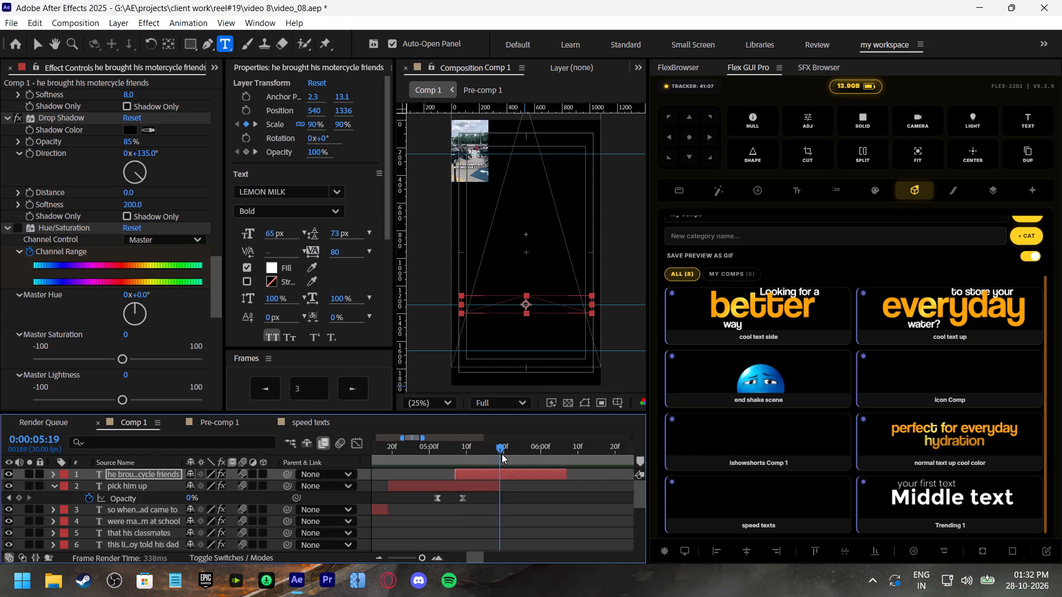
pyautogui.moveTo(502, 454); pyautogui.dragTo(505, 454)
pyautogui.click(445, 447)
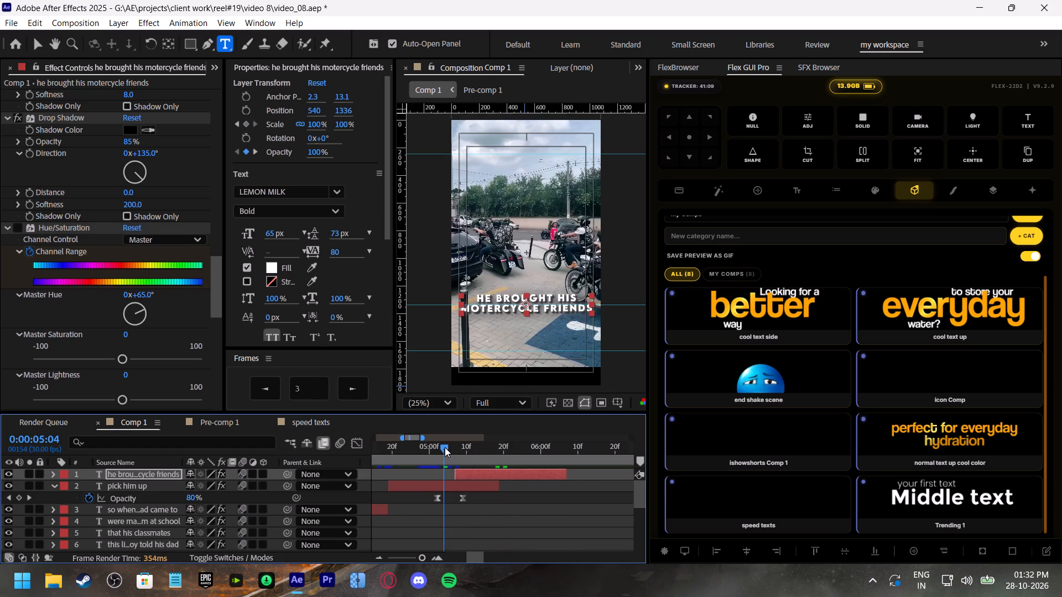
pyautogui.press('space')
pyautogui.moveTo(502, 447); pyautogui.dragTo(508, 447)
pyautogui.press('space')
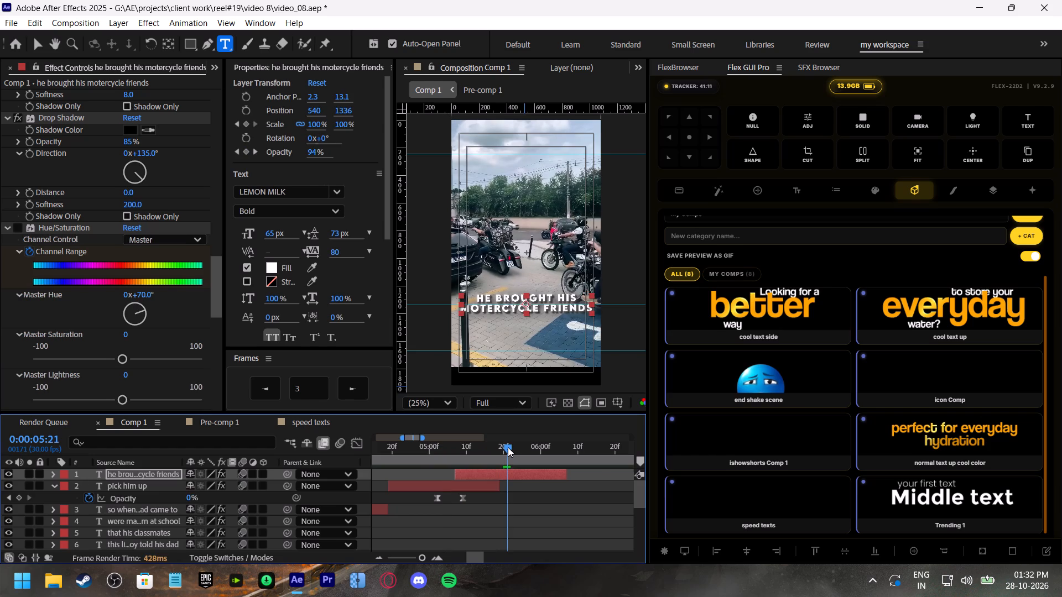
# Replace the two-line "he brought his motercycle friends" caption with the single line "he brought his".
pyautogui.click(508, 447)
pyautogui.doubleClick(505, 470)
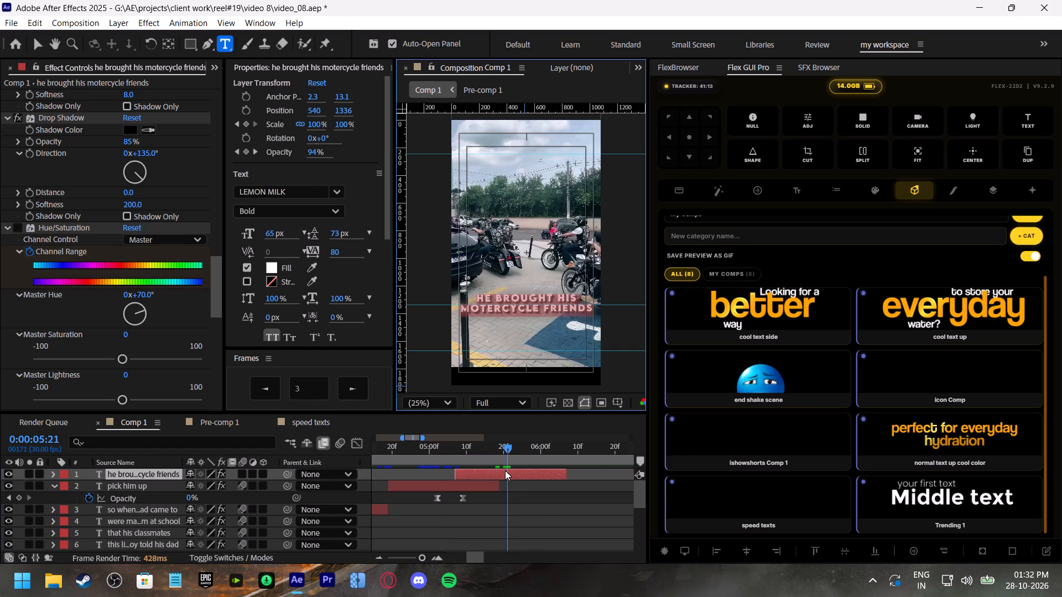
pyautogui.write('he broy')
pyautogui.press('BackSpace')
pyautogui.write('ught')
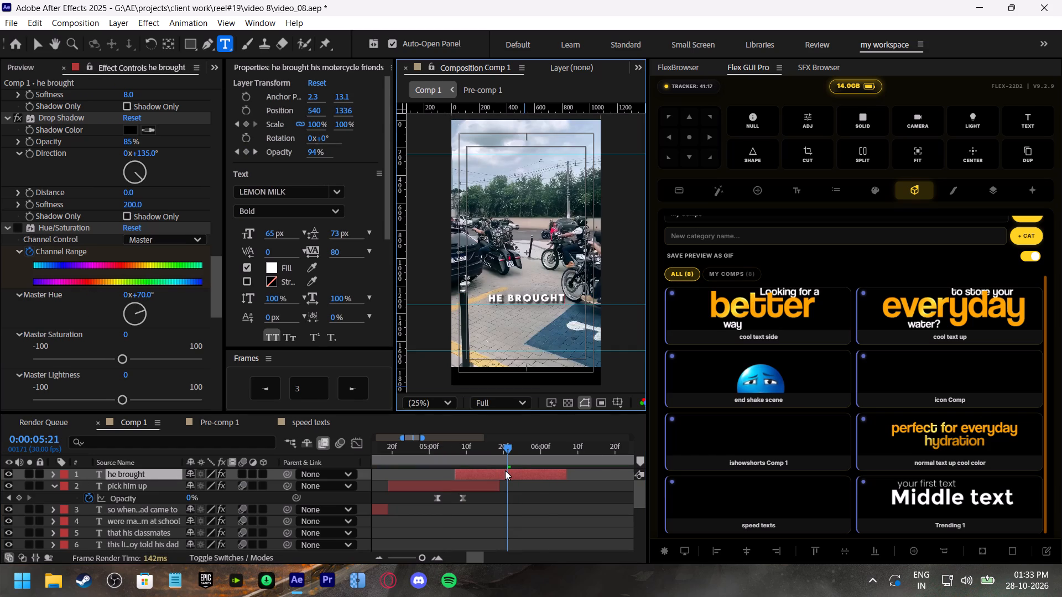
pyautogui.press('space')
pyautogui.write('hi')
pyautogui.press('s')
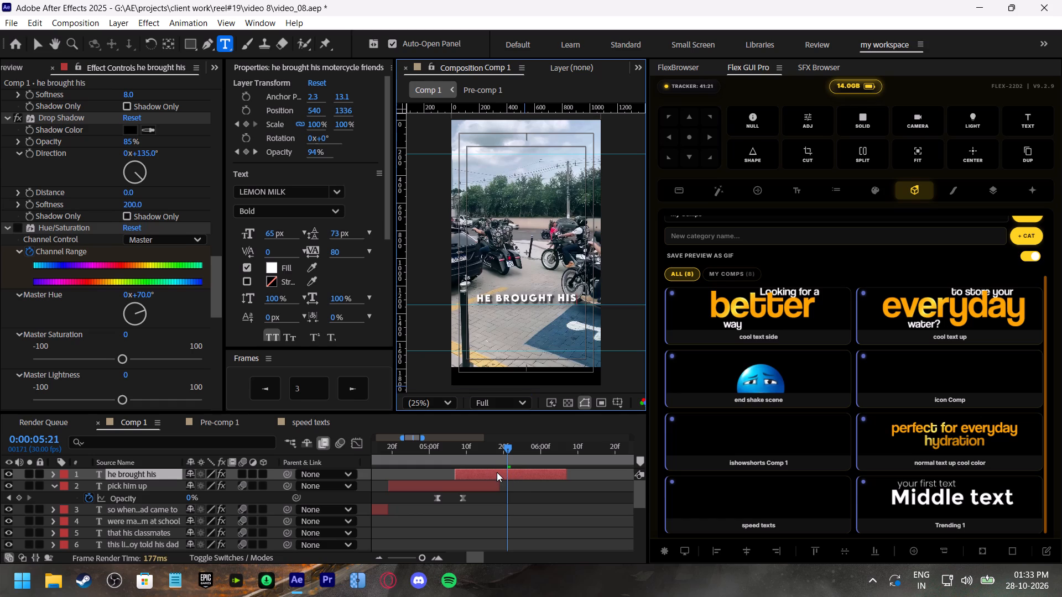
pyautogui.press('u')
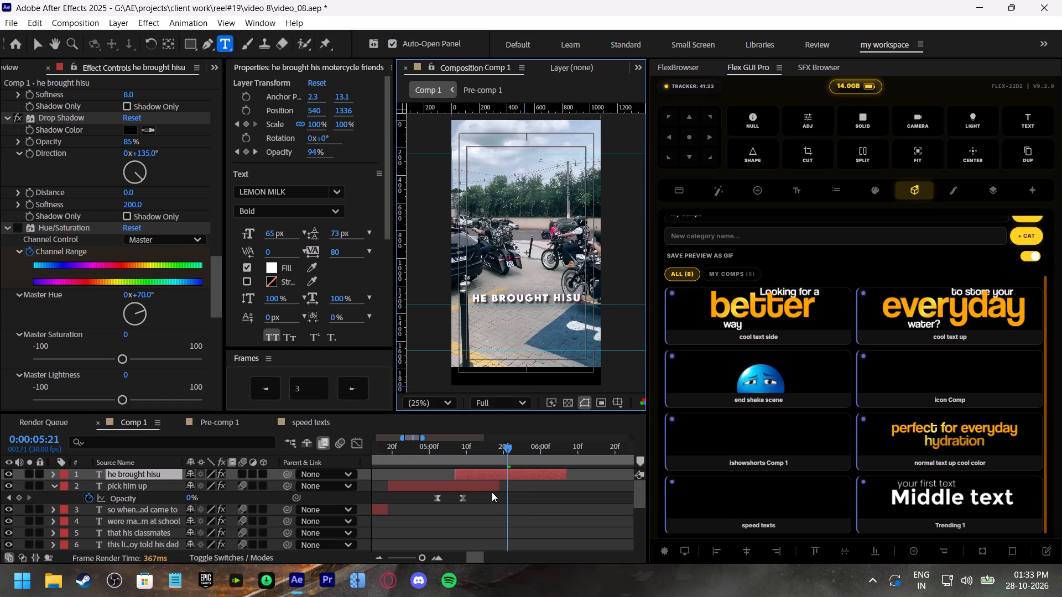
pyautogui.press('BackSpace')
pyautogui.click(514, 491)
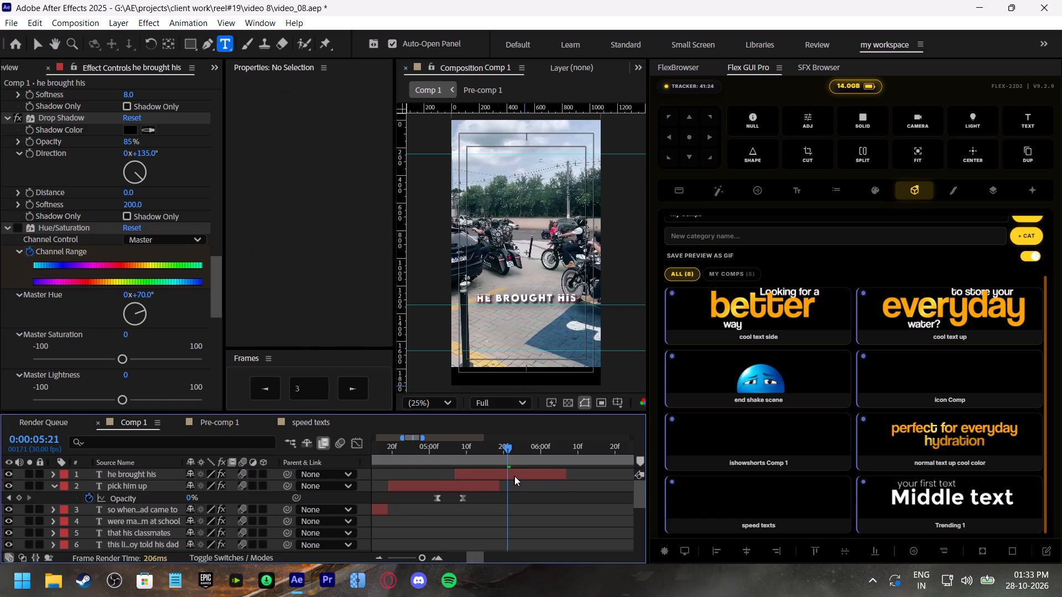
# Move the "he brought his" layer's ending Range Selector Start keyframe to about 0:00:05:20 and preview the reveal.
pyautogui.click(514, 476)
pyautogui.press('u')
pyautogui.moveTo(494, 497); pyautogui.dragTo(504, 505)
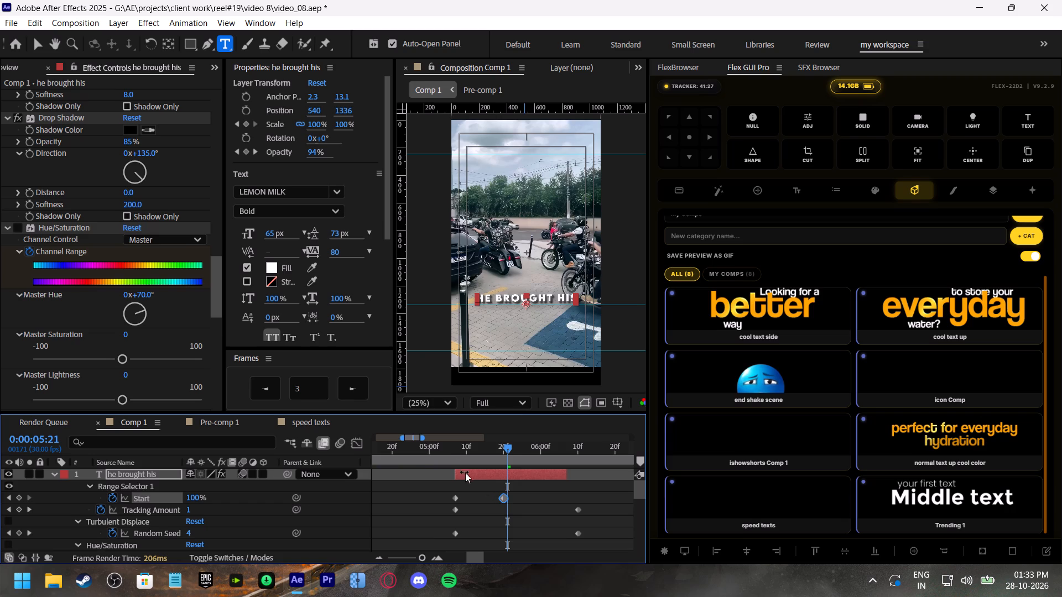
pyautogui.click(434, 449)
pyautogui.press('space')
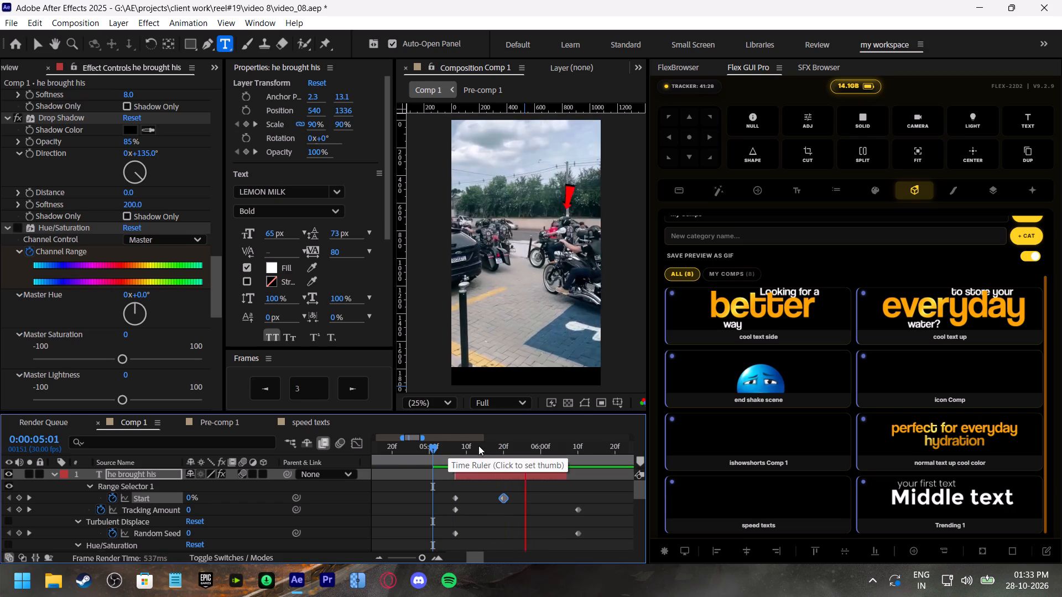
pyautogui.moveTo(479, 446); pyautogui.dragTo(484, 446)
pyautogui.press('space')
# Duplicate the "he brought his" layer, start the copy at about 0:00:05:21, and trim the original to end there.
pyautogui.click(505, 445)
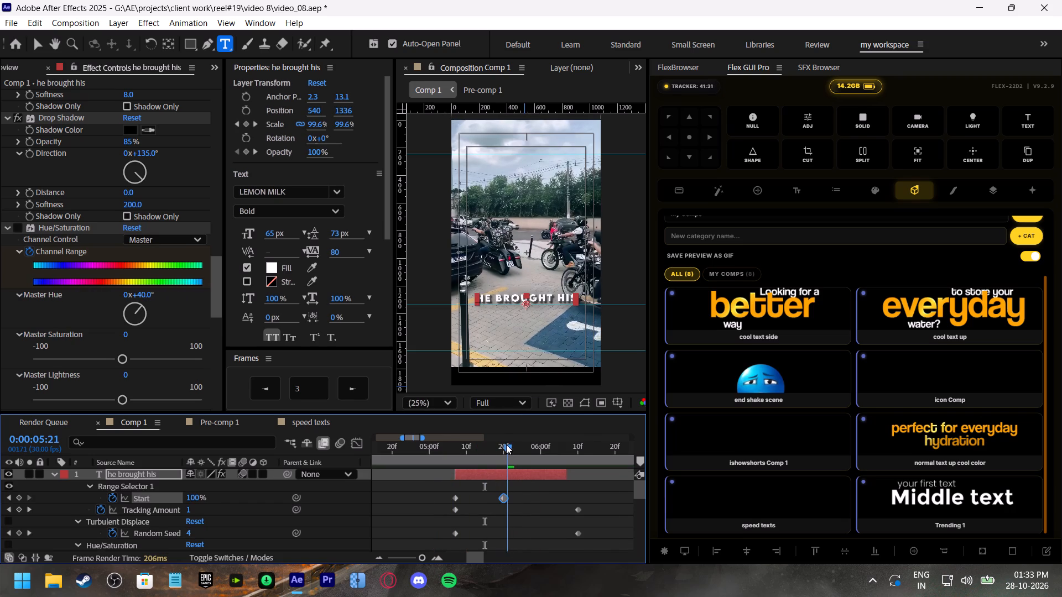
pyautogui.click(511, 473)
pyautogui.hotkey('ctrl', 'd')
pyautogui.moveTo(467, 476); pyautogui.dragTo(522, 481)
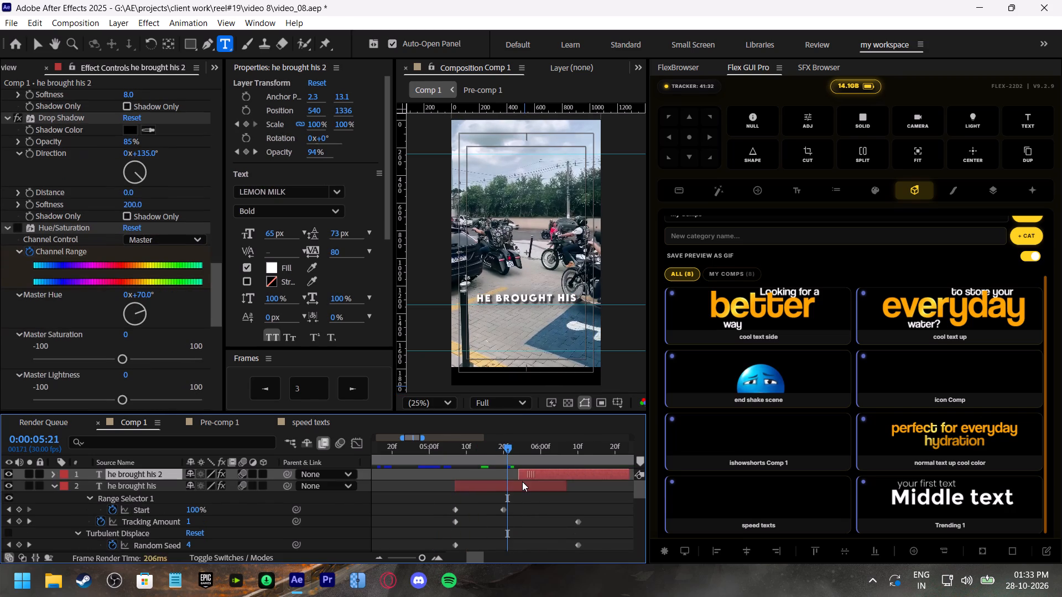
pyautogui.moveTo(522, 481); pyautogui.dragTo(517, 478)
pyautogui.moveTo(570, 486); pyautogui.dragTo(519, 490)
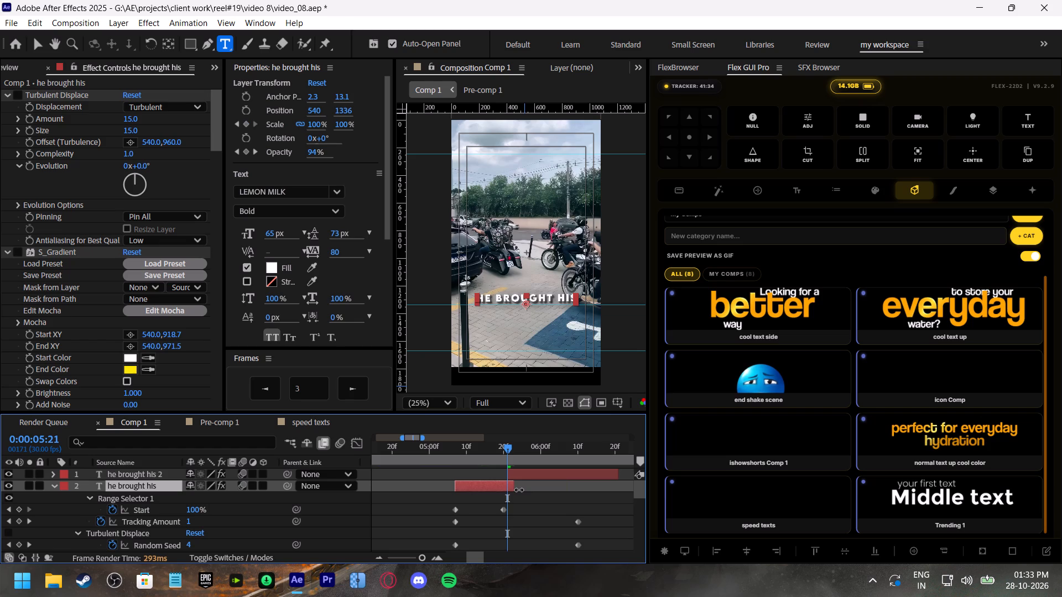
pyautogui.moveTo(519, 490); pyautogui.dragTo(511, 489)
# Replace the duplicated layer's text with "motercycle club" and "friends along" on two lines.
pyautogui.press('space')
pyautogui.keyDown('shift'); pyautogui.scroll(-2, 552, 510); pyautogui.keyUp('shift')
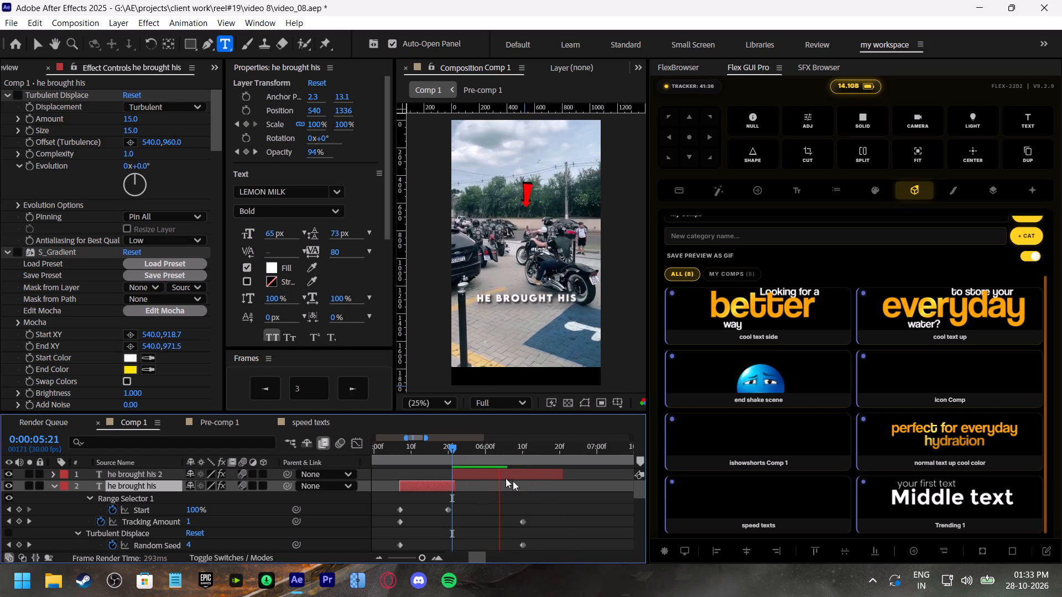
pyautogui.click(481, 447)
pyautogui.doubleClick(484, 473)
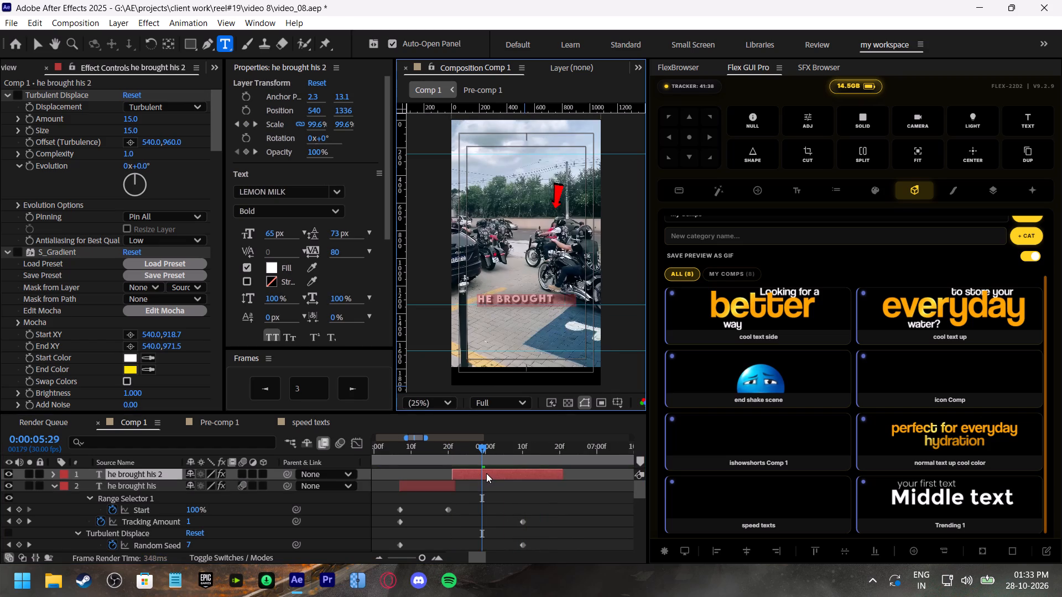
pyautogui.write('moter')
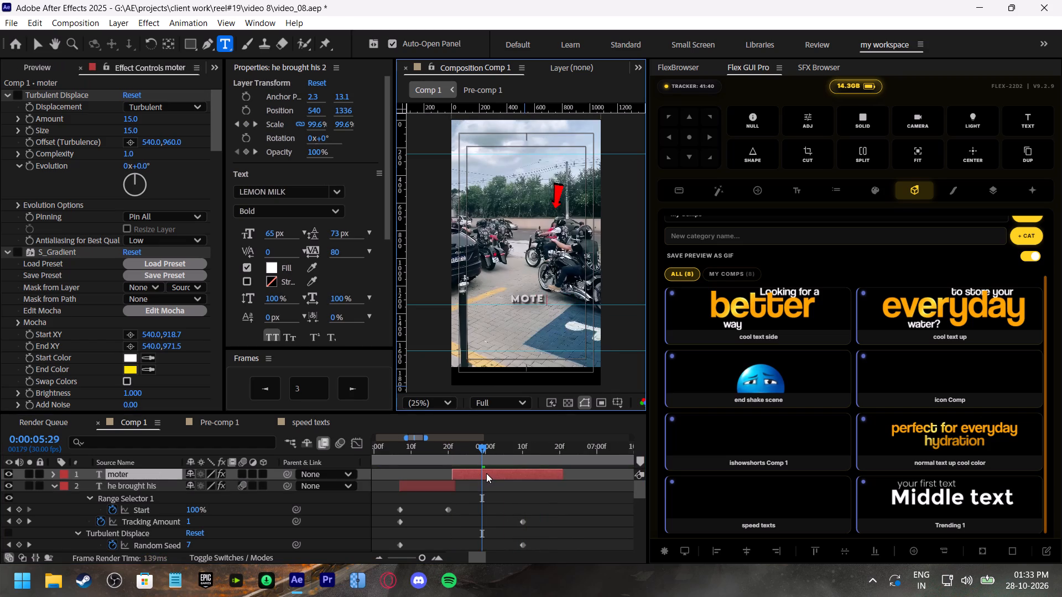
pyautogui.write('cycle')
pyautogui.press('space')
pyautogui.write('club')
pyautogui.press('Return')
pyautogui.write('friends along')
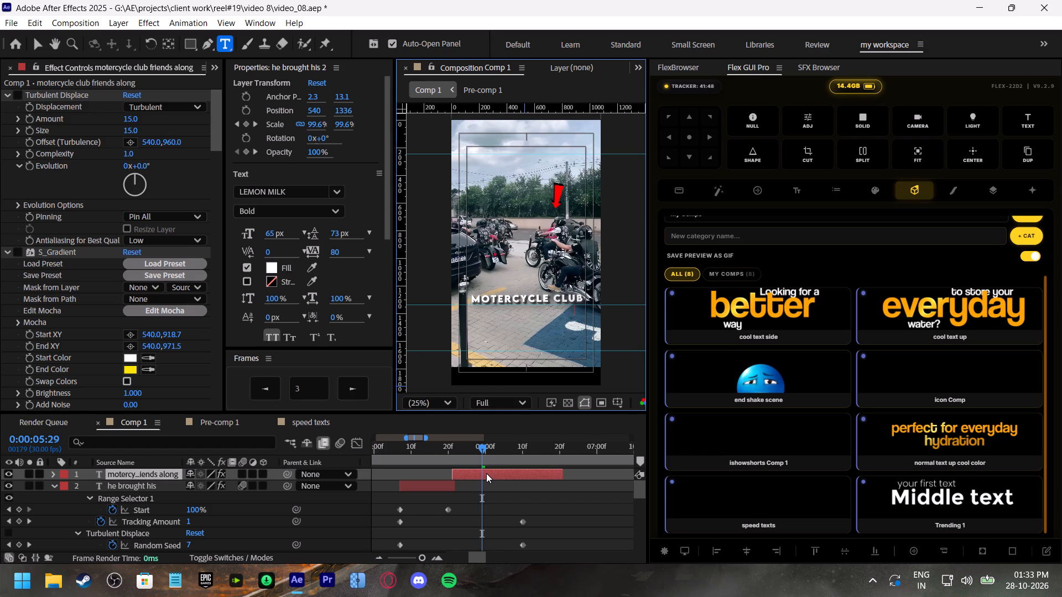
# Move the "motercycle club friends along" layer's ending Start keyframe to about 0:00:06:22, extend the layer to about 0:00:07:03, and preview it.
pyautogui.click(424, 449)
pyautogui.press('space')
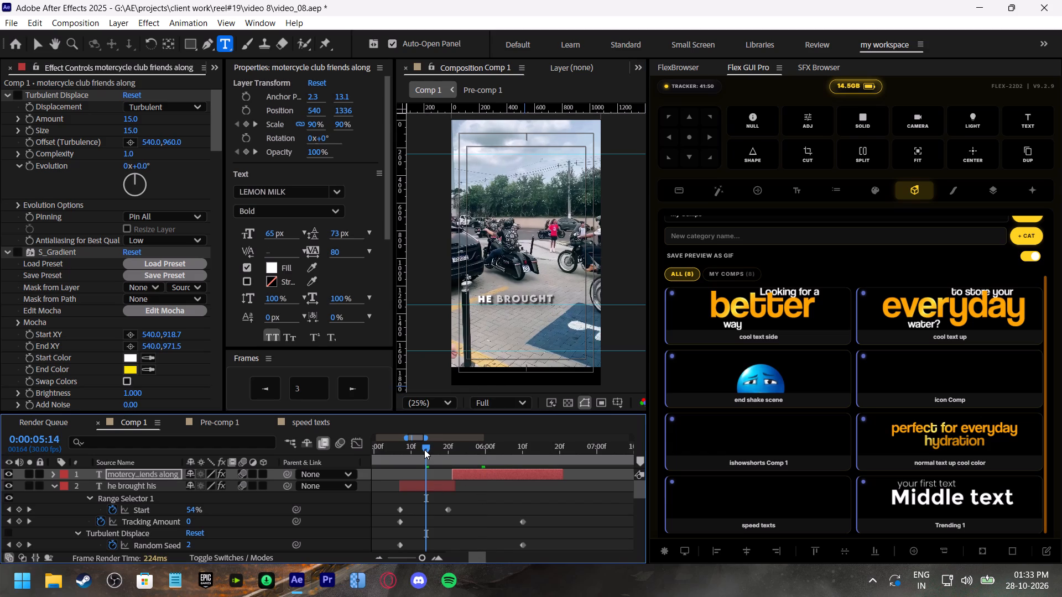
pyautogui.click(407, 447)
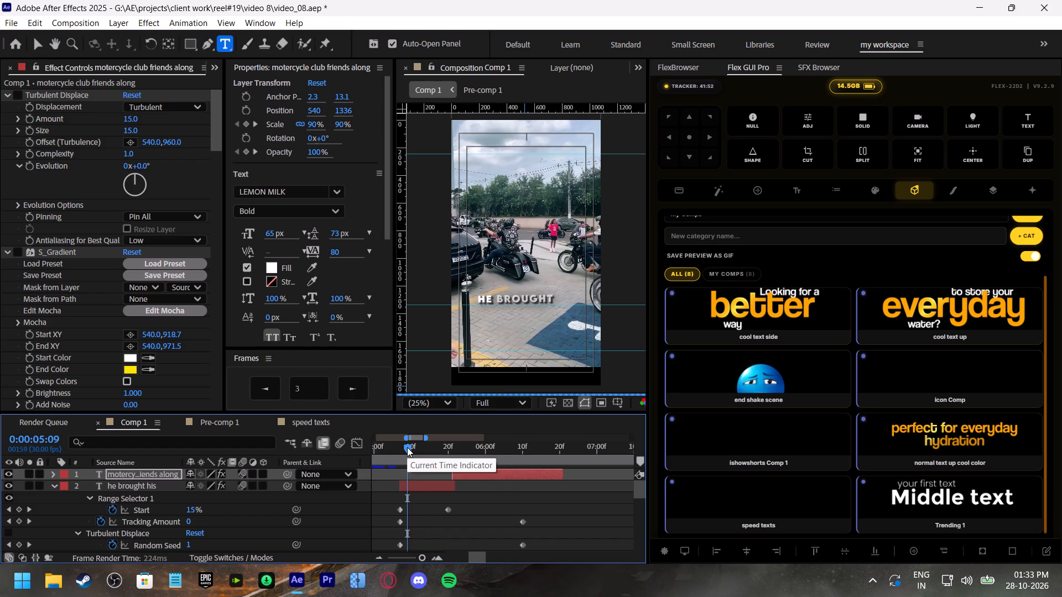
pyautogui.press('space')
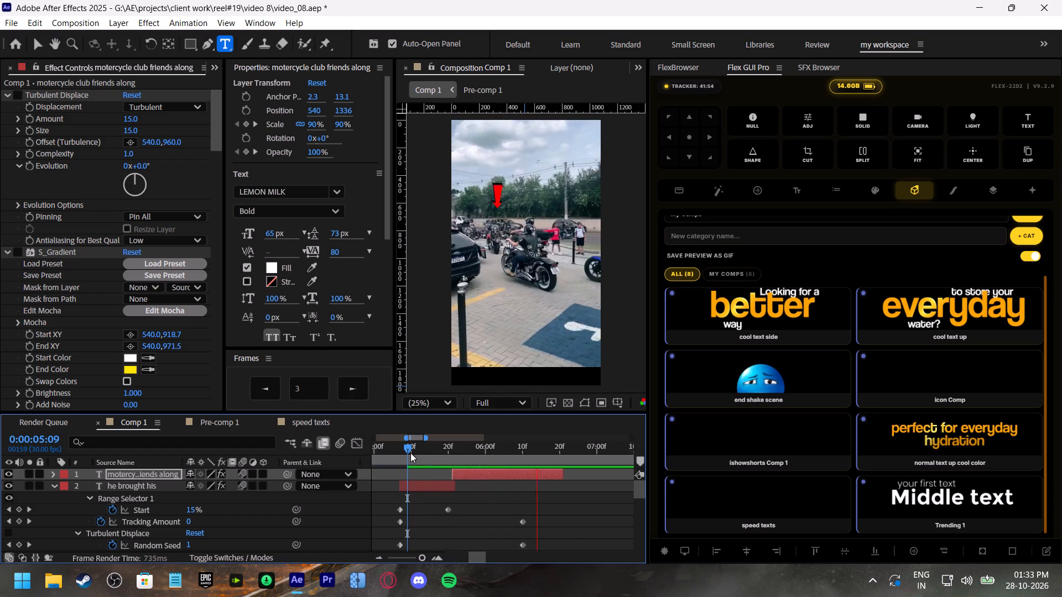
pyautogui.moveTo(497, 450); pyautogui.dragTo(445, 453)
pyautogui.press('space')
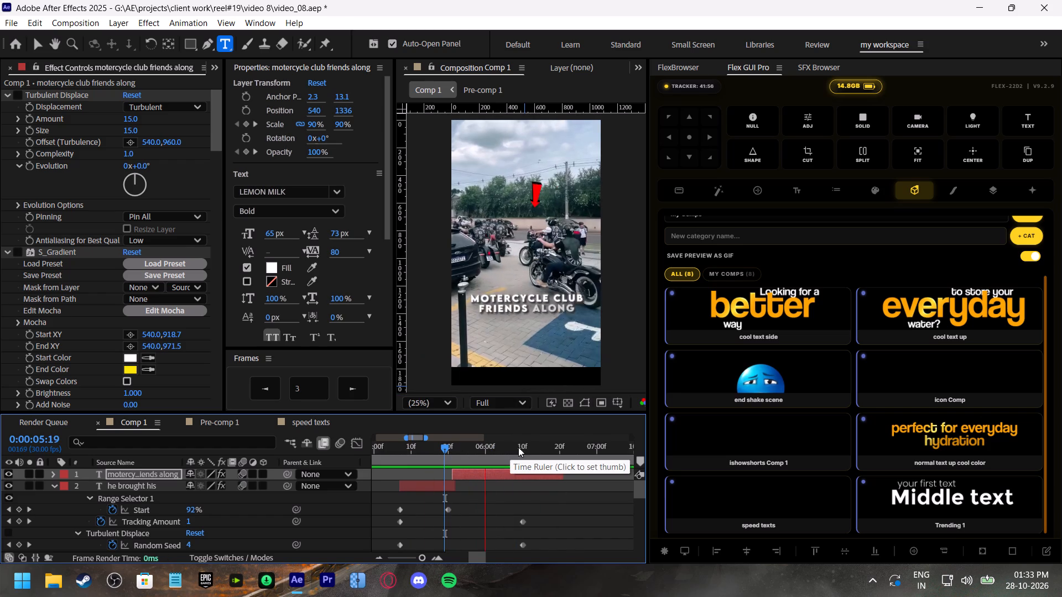
pyautogui.moveTo(548, 446); pyautogui.dragTo(567, 462)
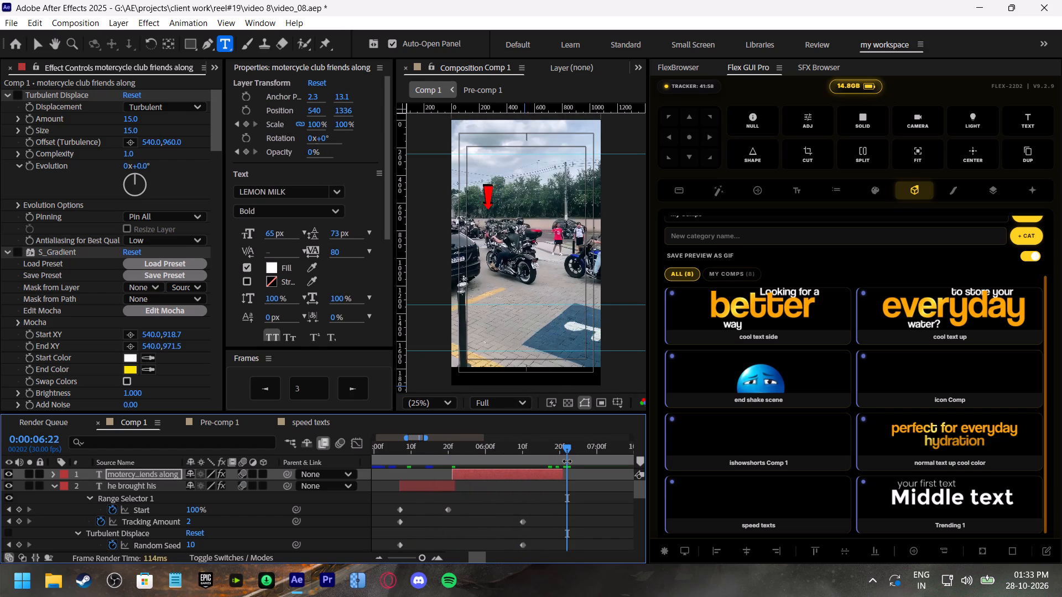
pyautogui.press('u')
pyautogui.moveTo(497, 499); pyautogui.dragTo(561, 506)
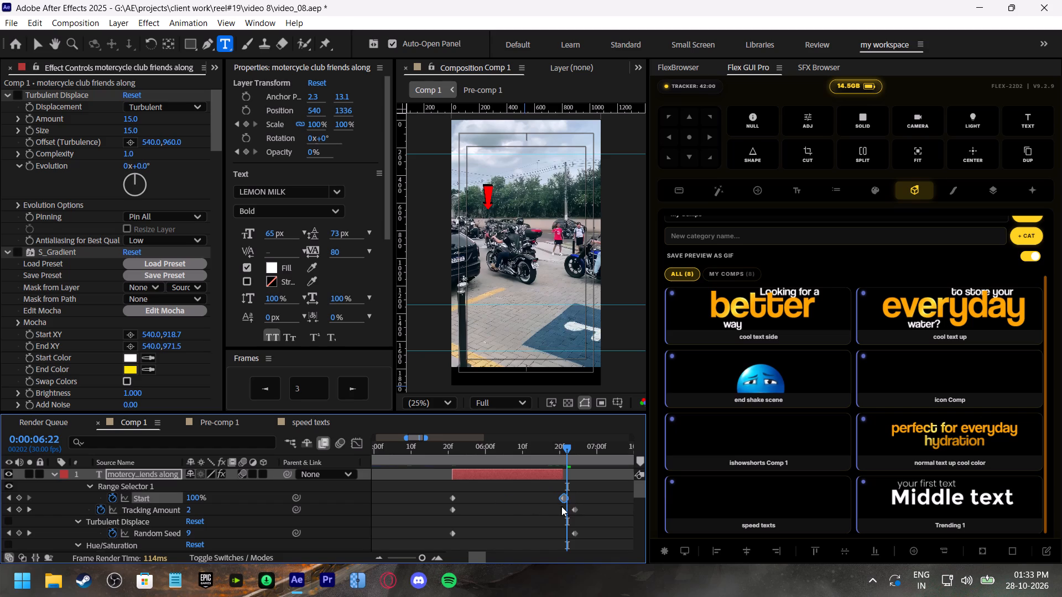
pyautogui.moveTo(561, 506); pyautogui.dragTo(564, 509)
pyautogui.moveTo(562, 474); pyautogui.dragTo(611, 483)
pyautogui.click(418, 447)
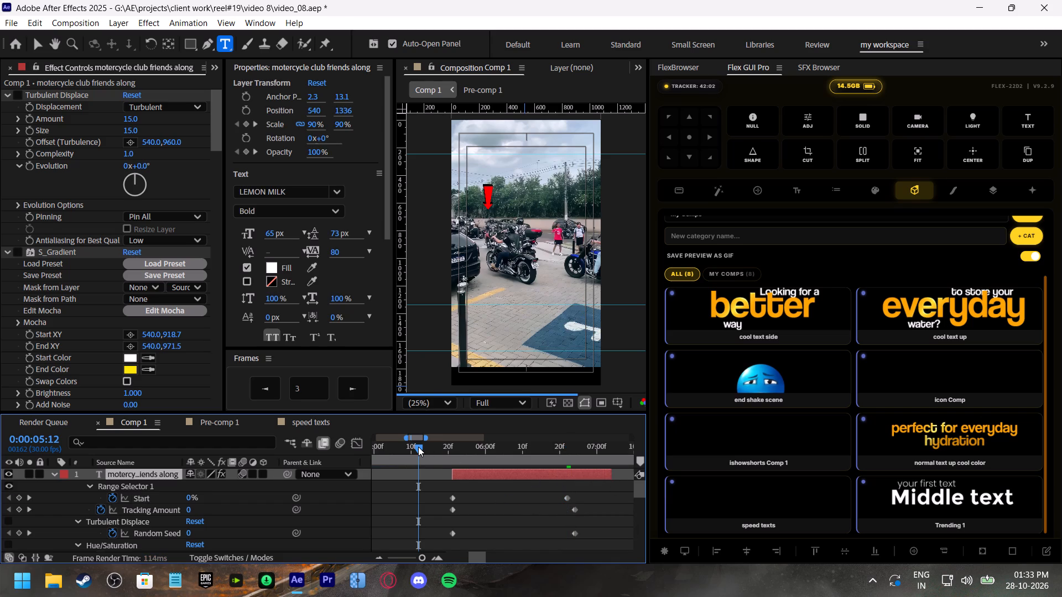
pyautogui.press('space')
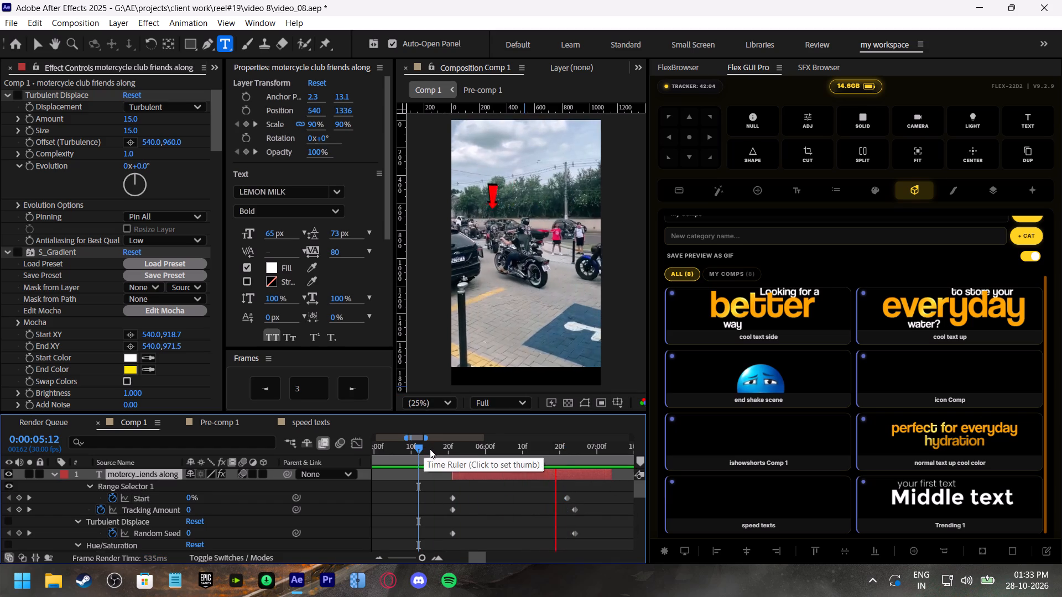
pyautogui.click(430, 449)
# Shift the "motercycle club friends along" fade-out Opacity keyframes to about 0:00:06:26 and 0:00:07:03, preview the fade, and save the project.
pyautogui.click(580, 457)
pyautogui.scroll(-2, 587, 491)
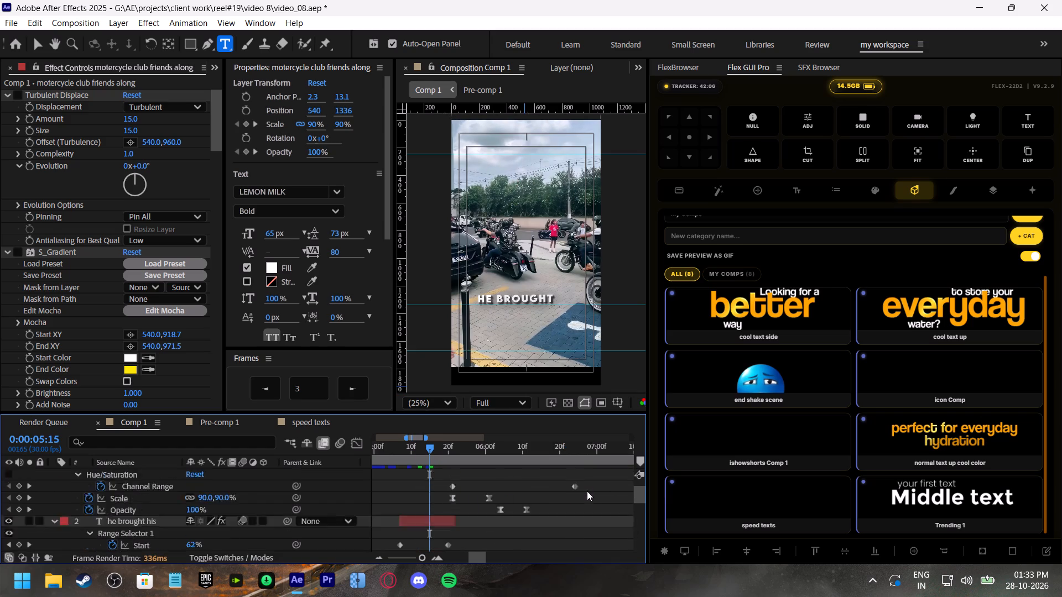
pyautogui.scroll(-1, 587, 491)
pyautogui.scroll(1, 587, 491)
pyautogui.moveTo(547, 508); pyautogui.dragTo(488, 512)
pyautogui.moveTo(498, 510); pyautogui.dragTo(559, 511)
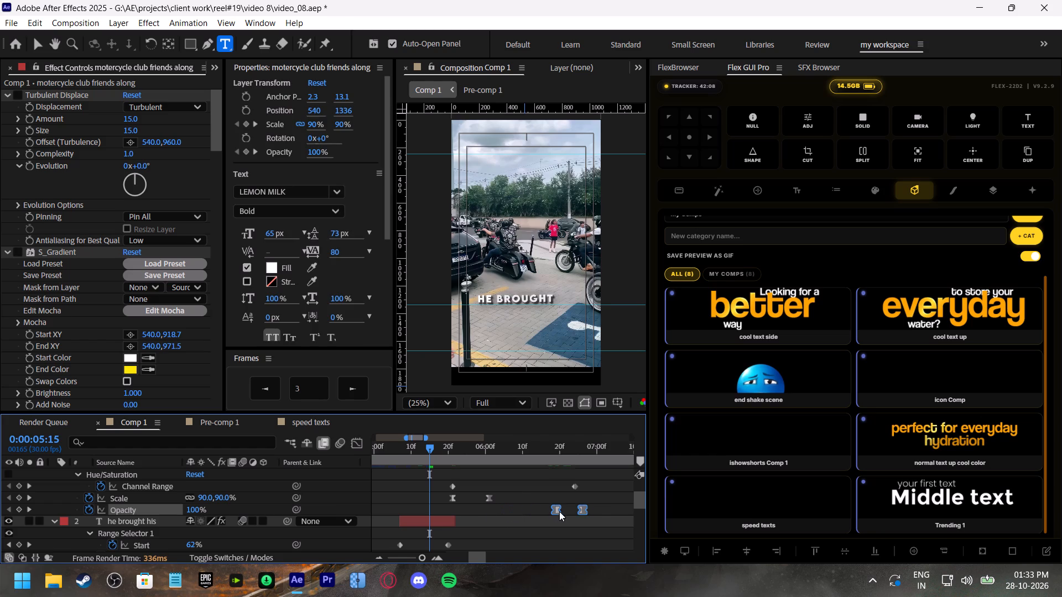
pyautogui.moveTo(559, 511); pyautogui.dragTo(580, 516)
pyautogui.click(428, 451)
pyautogui.press('space')
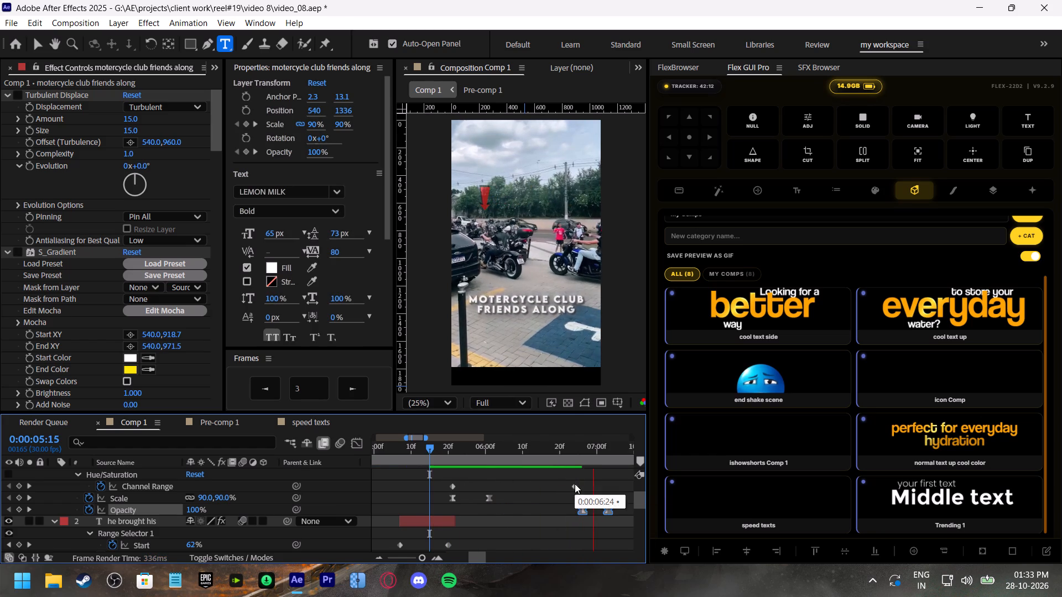
pyautogui.scroll(1, 575, 484)
pyautogui.click(412, 447)
pyautogui.hotkey('ctrl', 's')
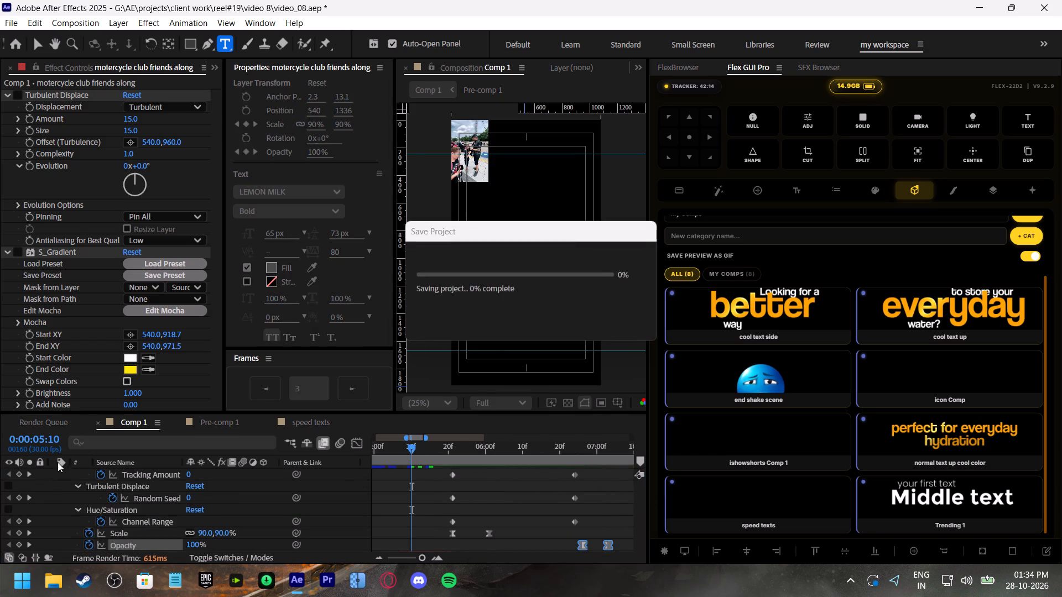
# Collapse the layers' keyframe properties and preview both captions from 0:00:05:05, checking their reveal timing and the closing fade.
pyautogui.click(416, 489)
pyautogui.press('u')
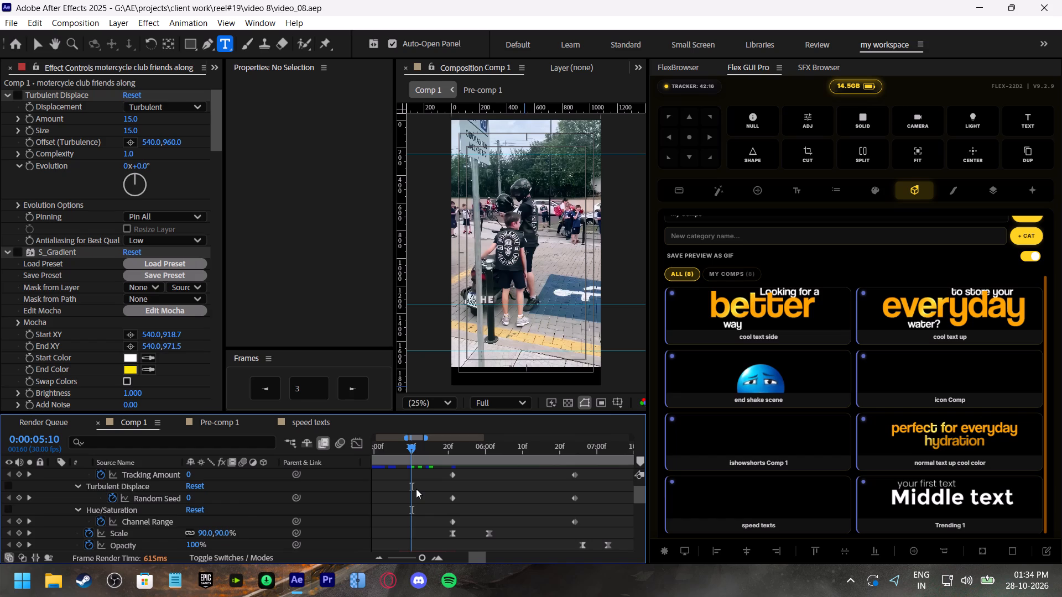
pyautogui.scroll(5, 435, 489)
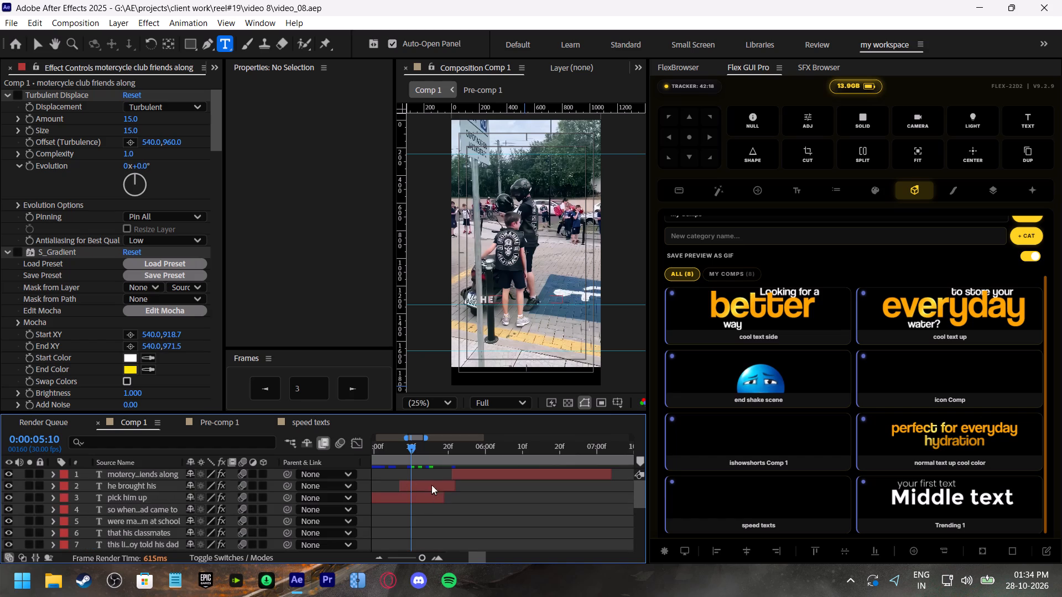
pyautogui.click(393, 448)
pyautogui.press('space')
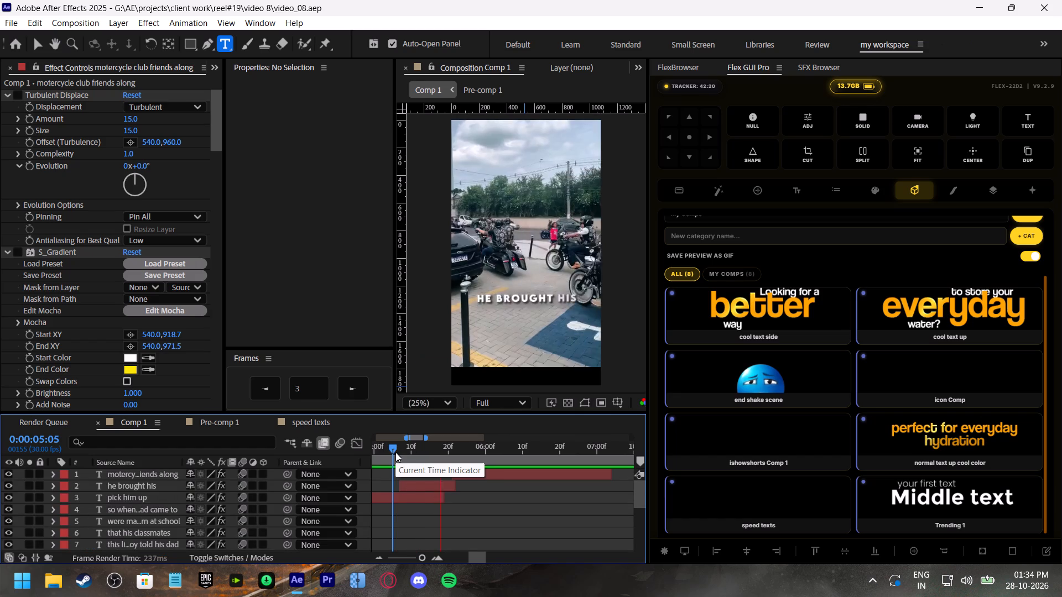
pyautogui.click(395, 451)
pyautogui.press('space')
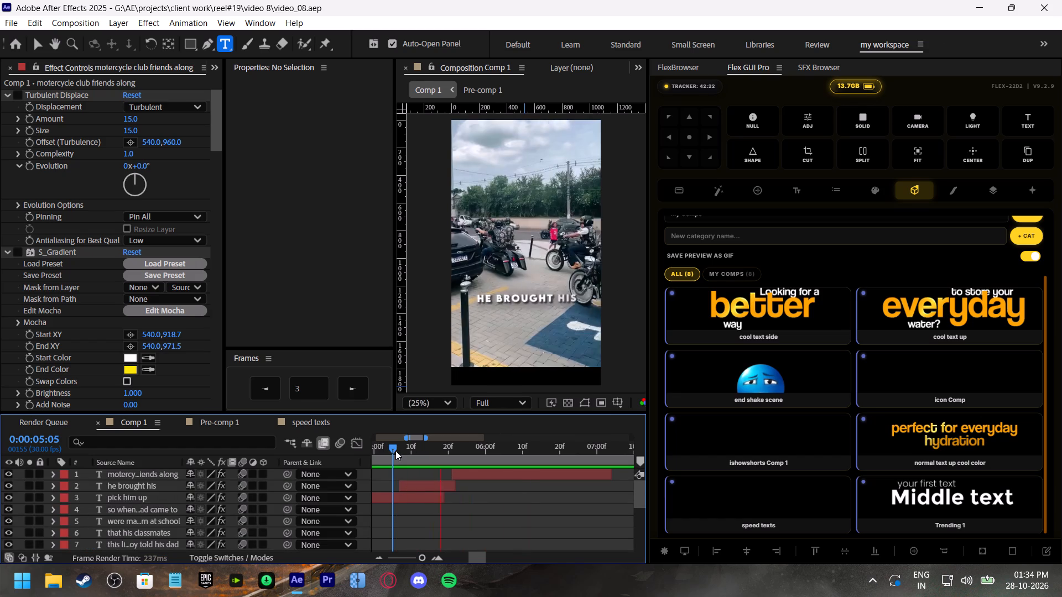
pyautogui.click(429, 449)
pyautogui.press('space')
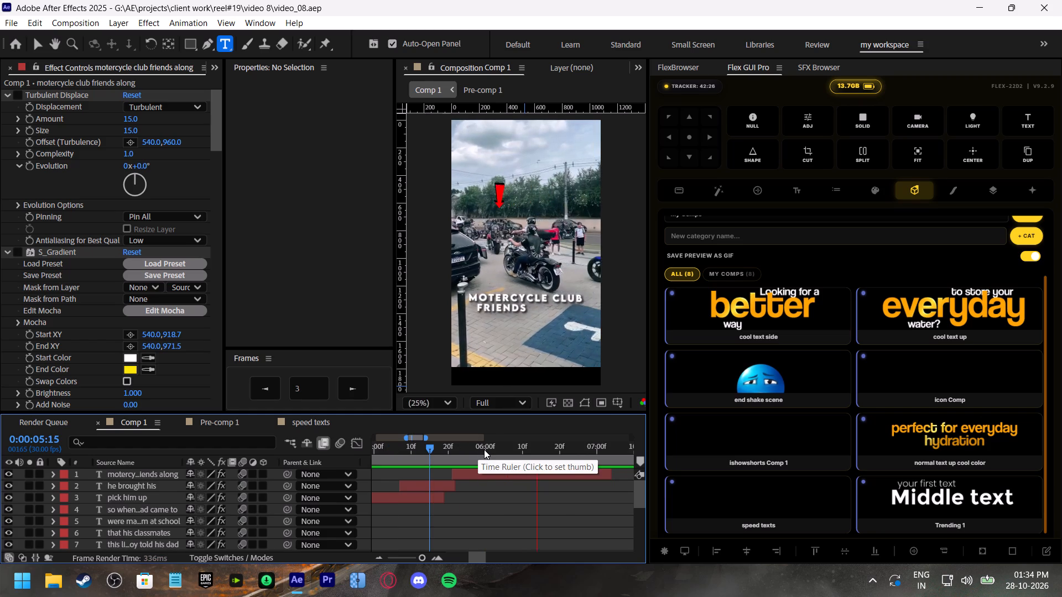
pyautogui.scroll(-3, 522, 483)
pyautogui.scroll(3, 512, 474)
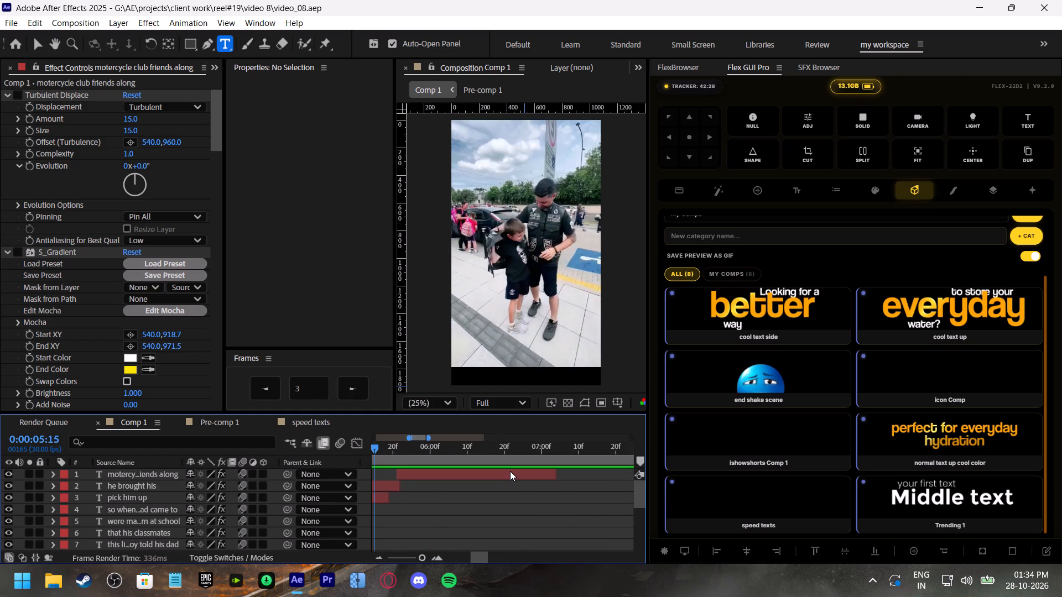
pyautogui.keyDown('shift'); pyautogui.scroll(-1, 508, 470); pyautogui.keyUp('shift')
pyautogui.click(448, 454)
pyautogui.press('space')
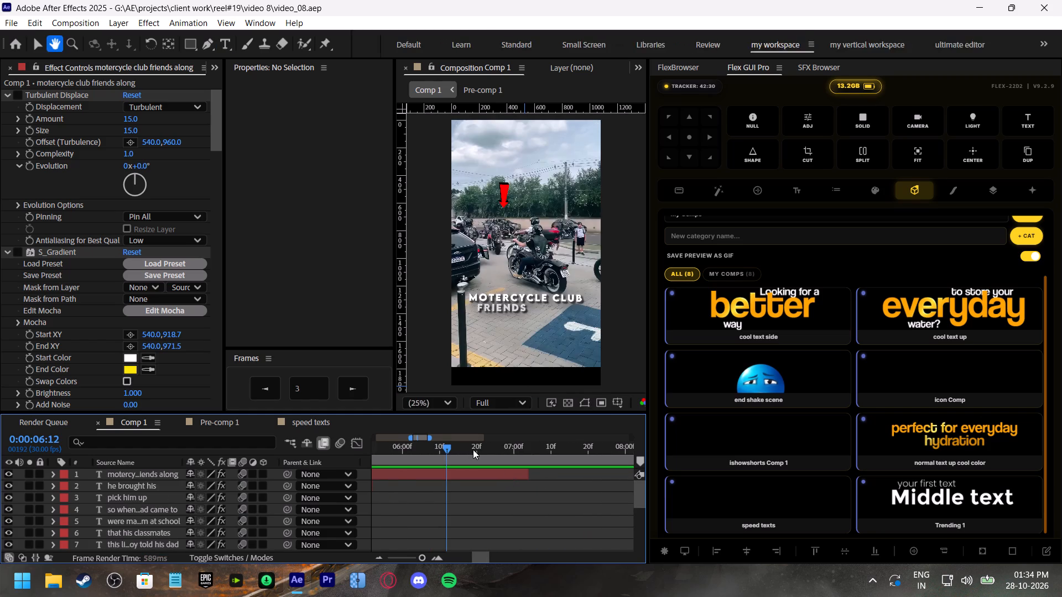
# Duplicate the "motercycle club friends along" layer and place the copy so it starts at about 0:00:07:07.
pyautogui.moveTo(513, 448); pyautogui.dragTo(518, 451)
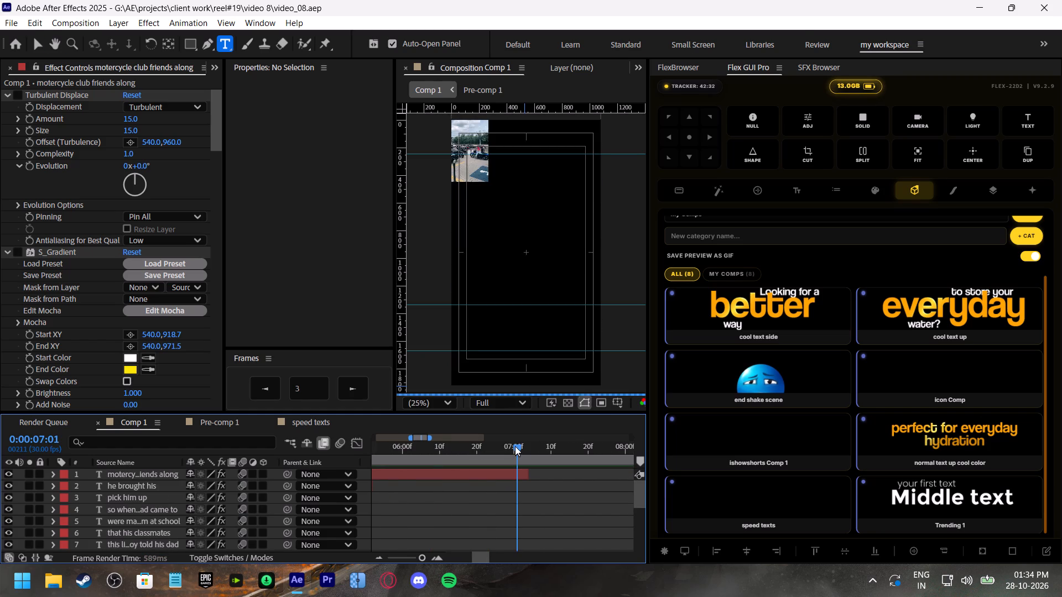
pyautogui.moveTo(514, 444); pyautogui.dragTo(520, 449)
pyautogui.click(471, 475)
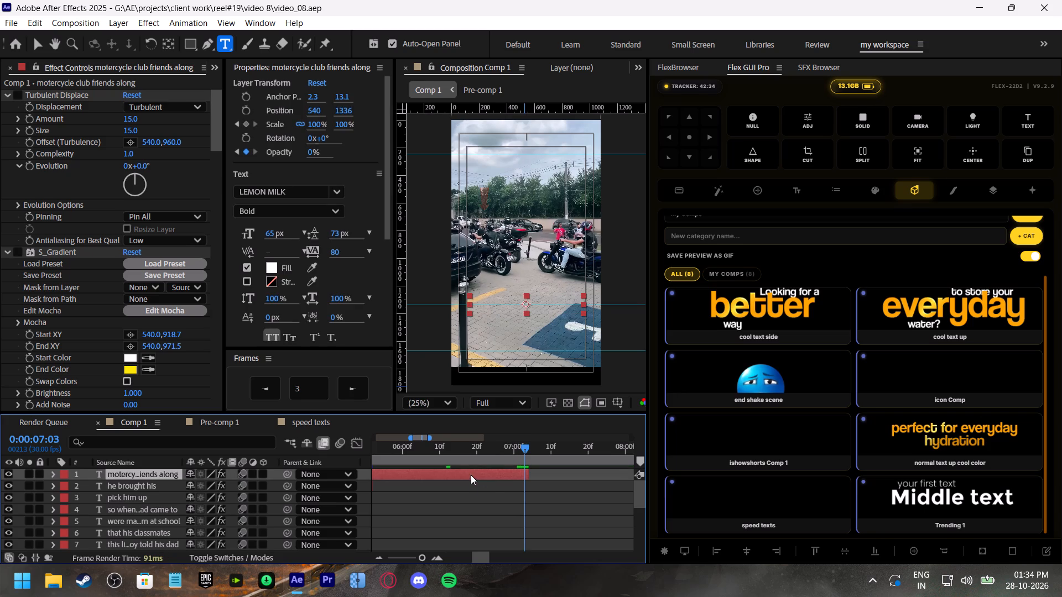
pyautogui.hotkey('ctrl', 'd')
pyautogui.moveTo(399, 475); pyautogui.dragTo(565, 484)
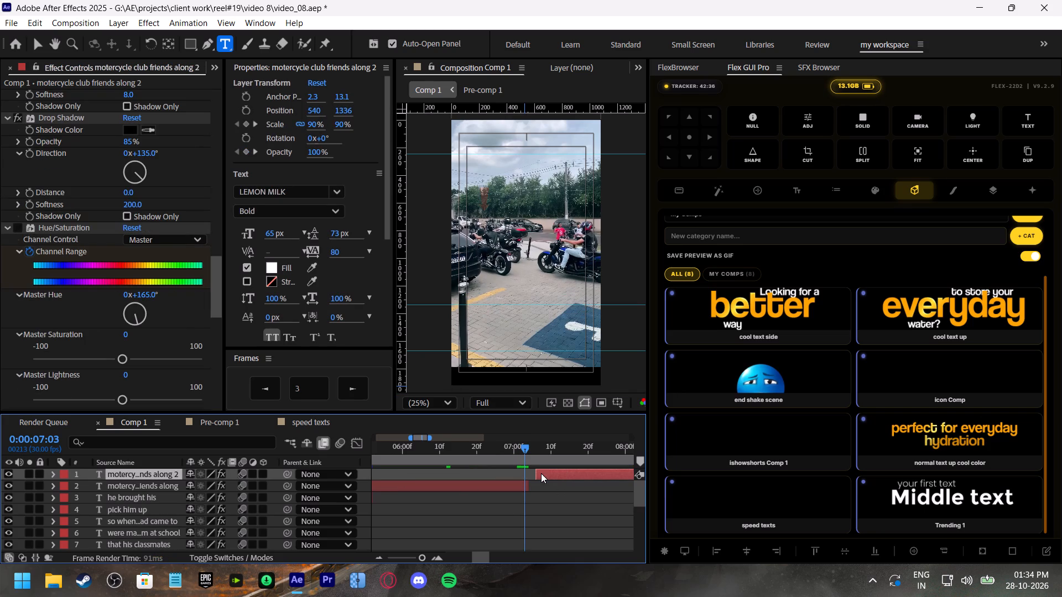
pyautogui.moveTo(546, 473); pyautogui.dragTo(537, 474)
pyautogui.keyDown('shift'); pyautogui.scroll(-3, 518, 498); pyautogui.keyUp('shift')
pyautogui.press('space')
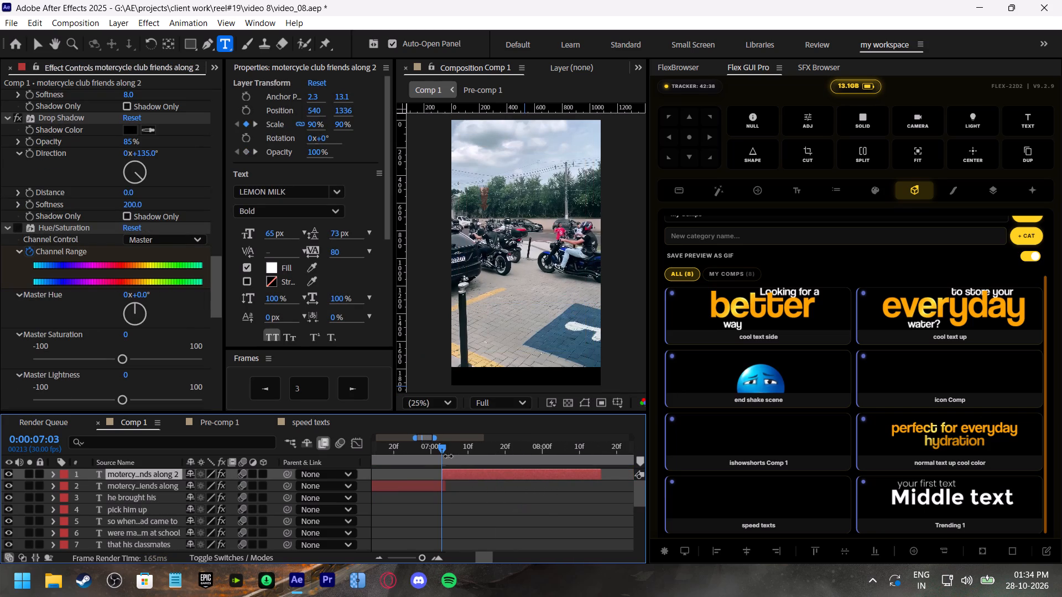
pyautogui.click(443, 449)
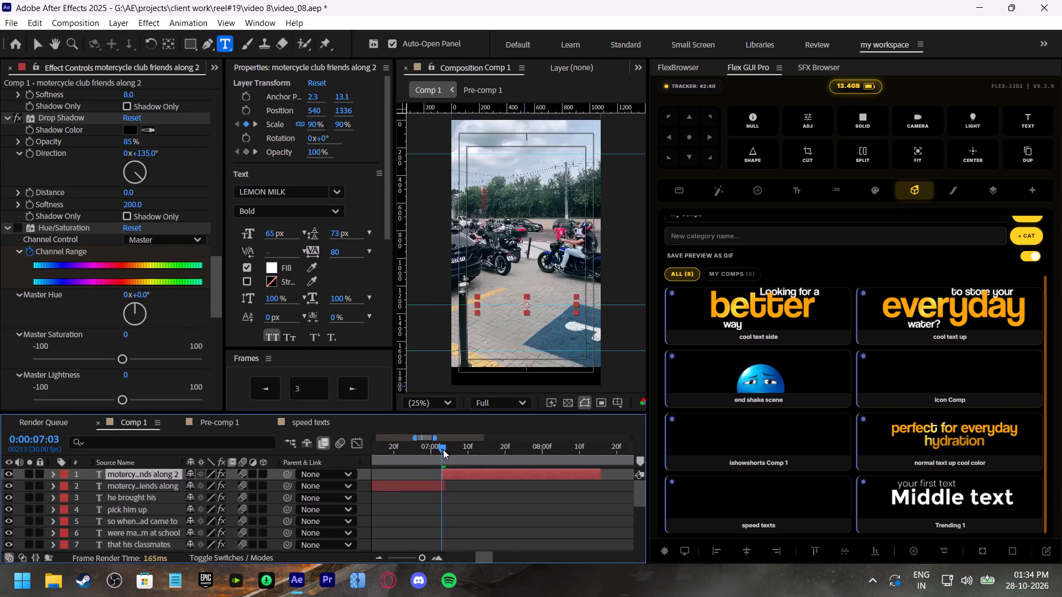
pyautogui.press('space')
pyautogui.moveTo(443, 449); pyautogui.dragTo(455, 456)
pyautogui.moveTo(460, 473); pyautogui.dragTo(473, 476)
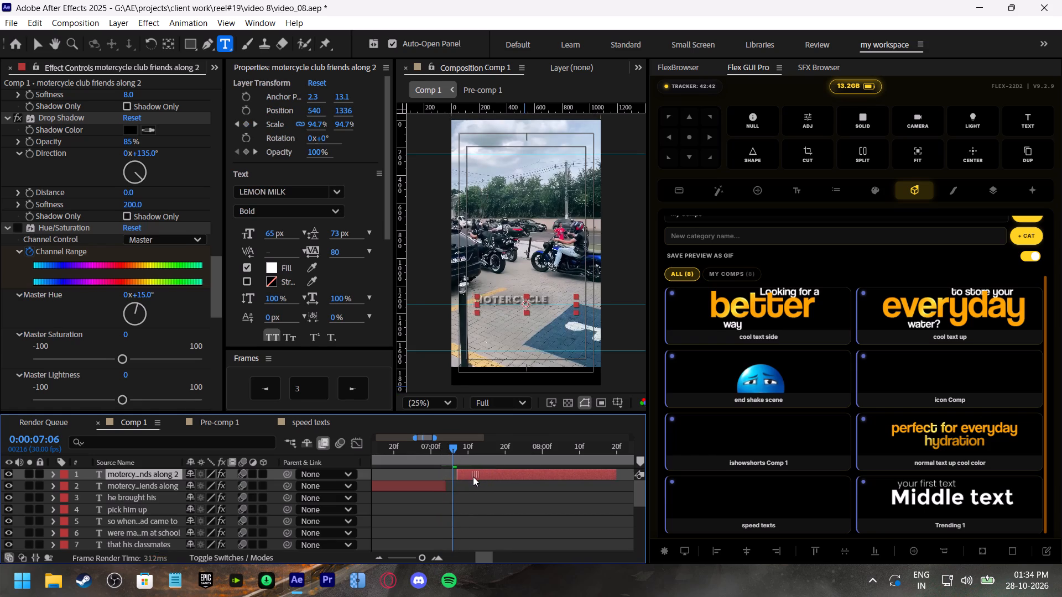
pyautogui.moveTo(473, 476); pyautogui.dragTo(473, 477)
# Extend the original "motercycle club friends along" layer to about 0:00:07:07, shift its fade-out Opacity keyframes to about 0:00:06:29 and 0:00:07:06, and preview.
pyautogui.moveTo(448, 485); pyautogui.dragTo(459, 490)
pyautogui.click(416, 448)
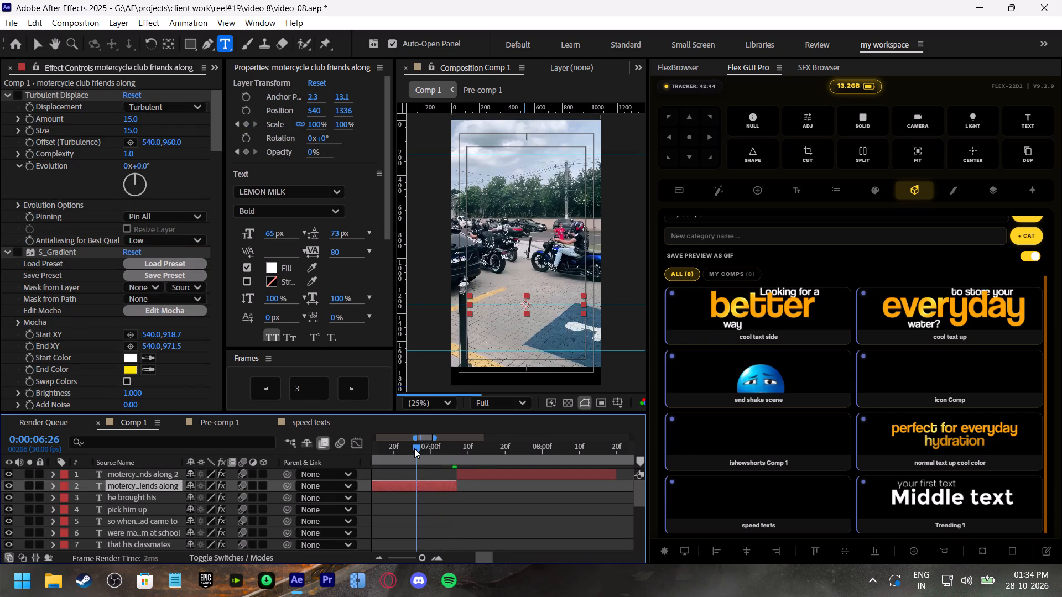
pyautogui.press('space')
pyautogui.moveTo(414, 448); pyautogui.dragTo(424, 454)
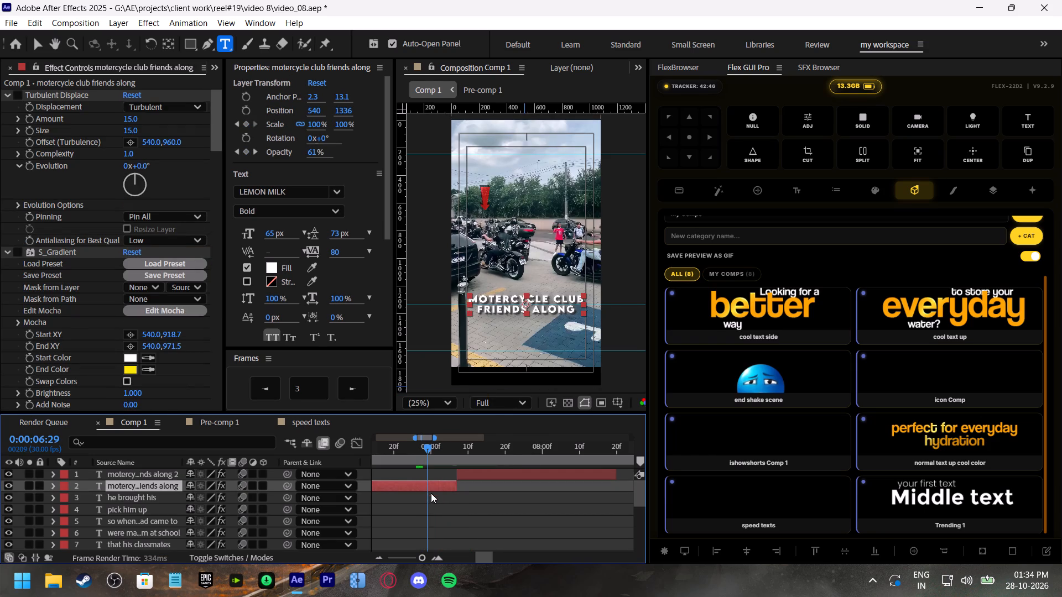
pyautogui.click(429, 486)
pyautogui.press('t')
pyautogui.moveTo(463, 504); pyautogui.dragTo(402, 497)
pyautogui.moveTo(416, 497); pyautogui.dragTo(422, 501)
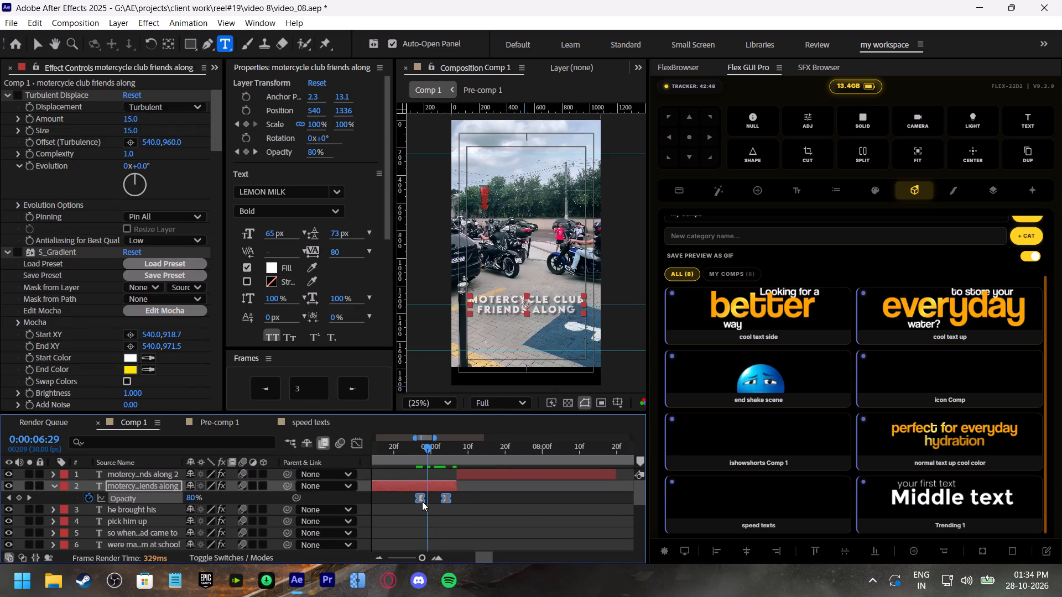
pyautogui.moveTo(422, 501); pyautogui.dragTo(426, 505)
pyautogui.click(435, 516)
pyautogui.press('space')
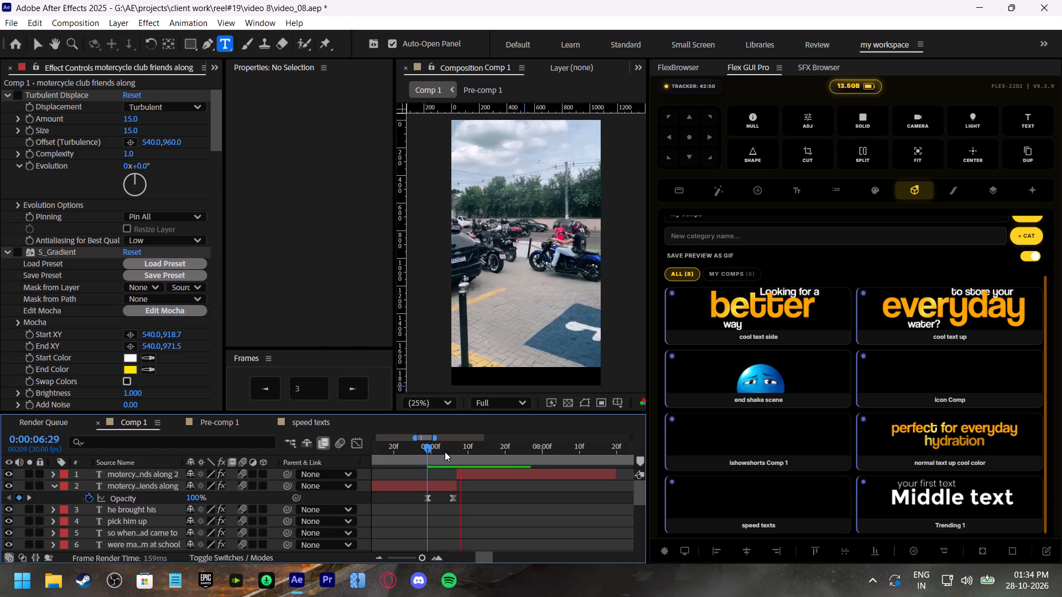
pyautogui.click(445, 449)
pyautogui.press('space')
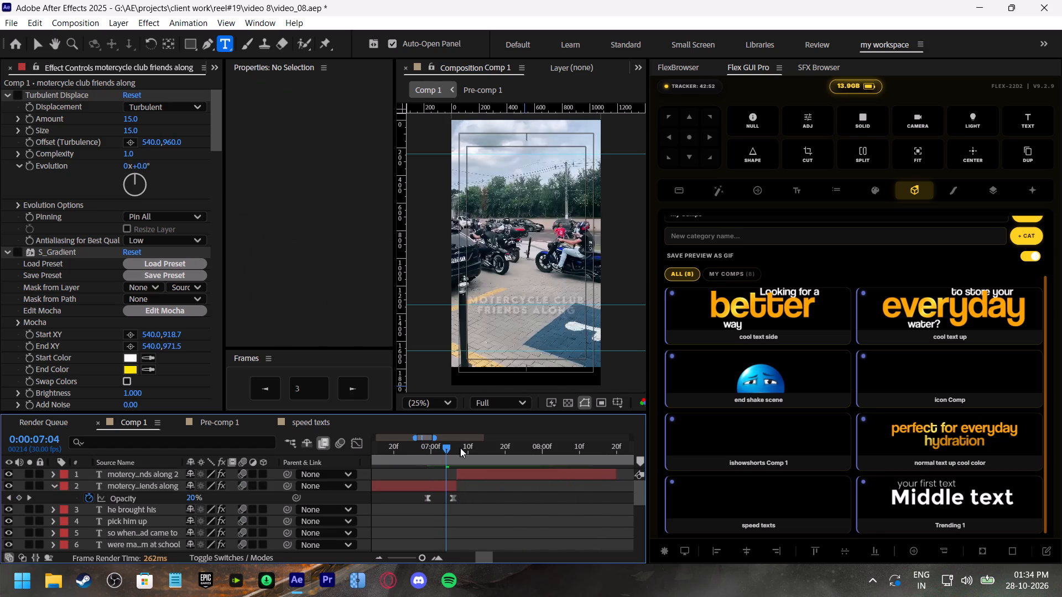
# Replace the duplicated layer's text with "they all wore" and "their matching wests" on two lines.
pyautogui.click(488, 452)
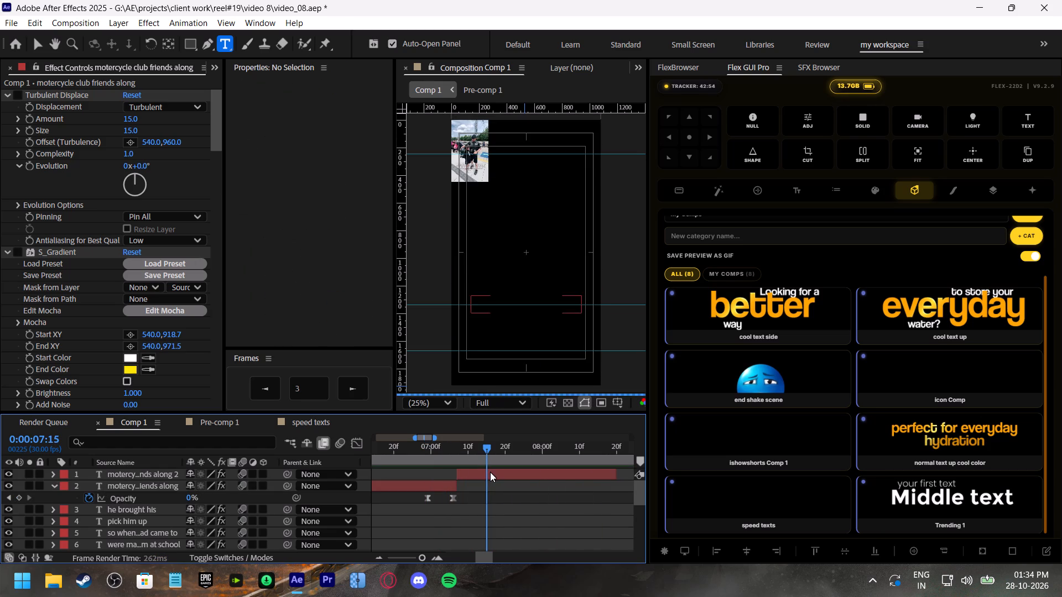
pyautogui.click(565, 443)
pyautogui.doubleClick(559, 473)
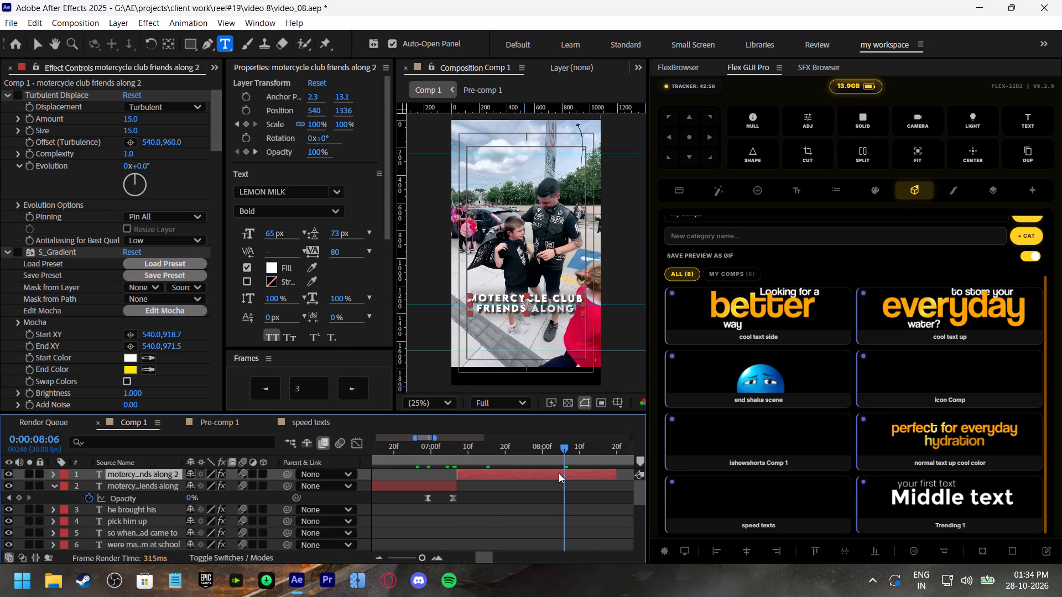
pyautogui.write('they all wore the')
pyautogui.press('BackSpace')
pyautogui.press('BackSpace')
pyautogui.press('BackSpace')
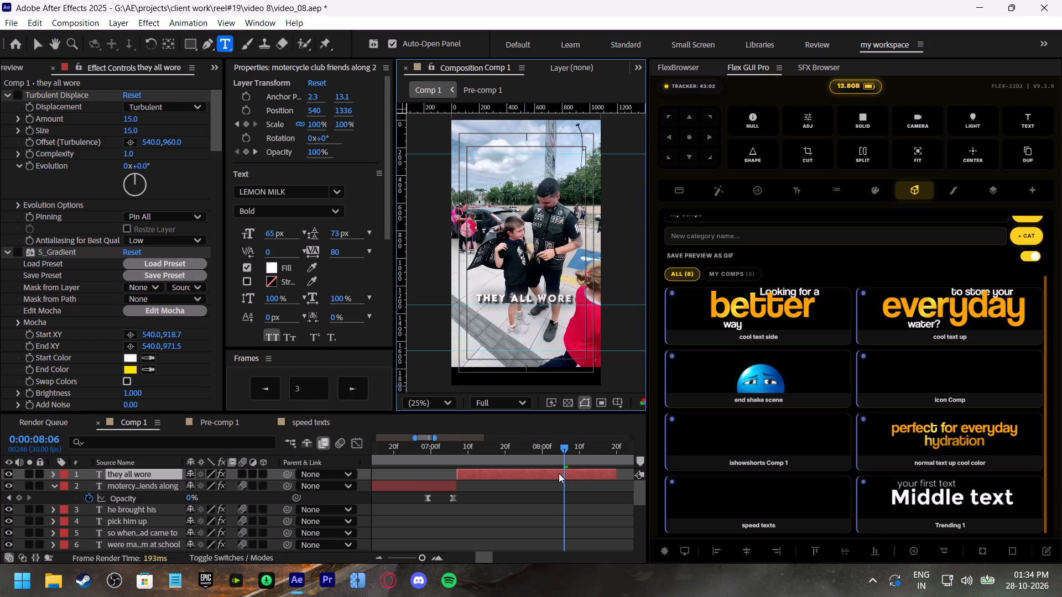
pyautogui.press('BackSpace')
pyautogui.press('Return')
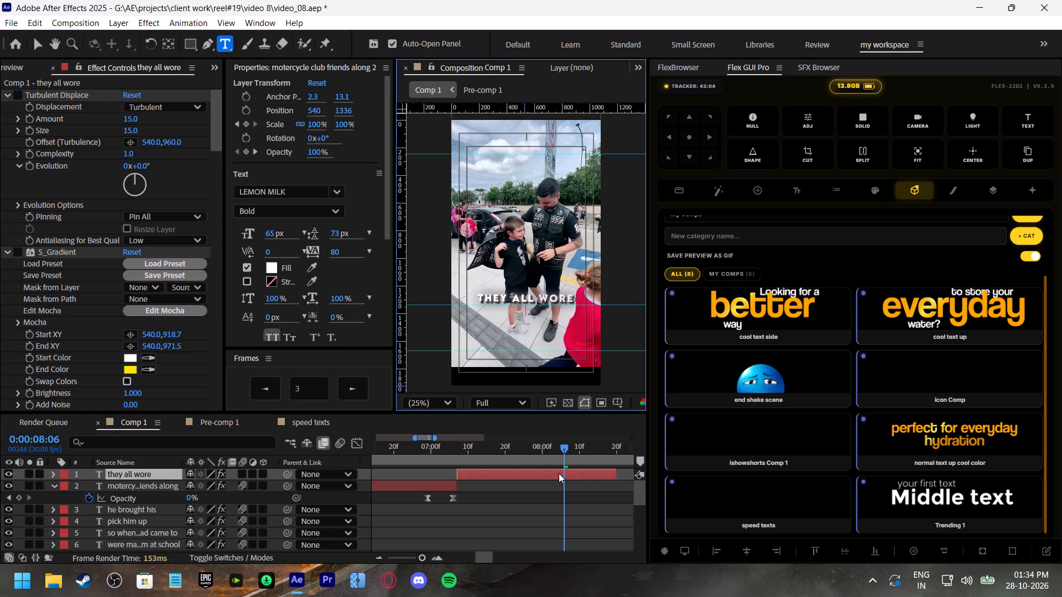
pyautogui.write('the')
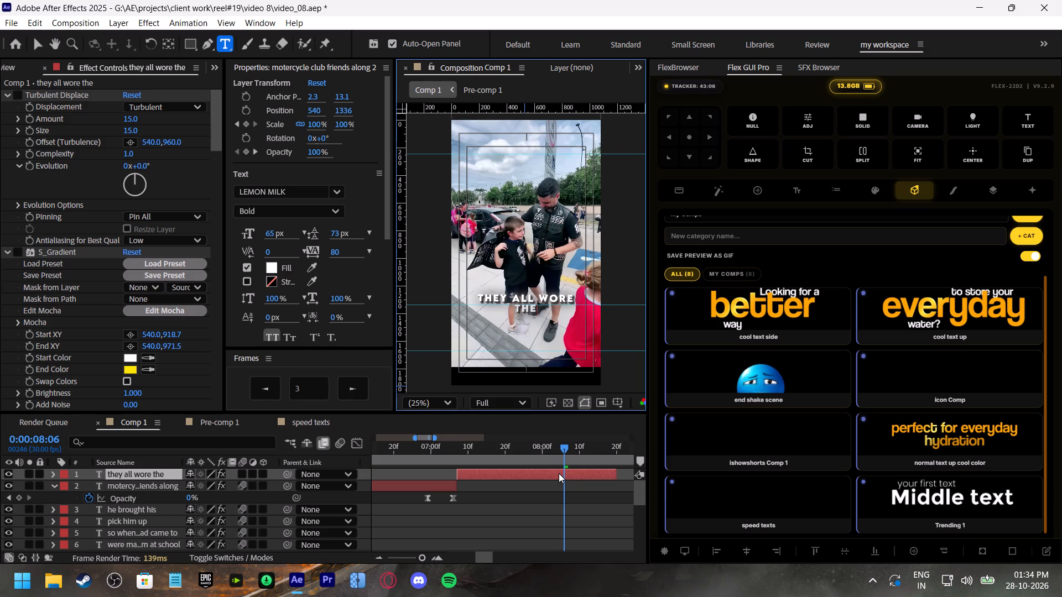
pyautogui.write('ie')
pyautogui.press('BackSpace')
pyautogui.write('r matching')
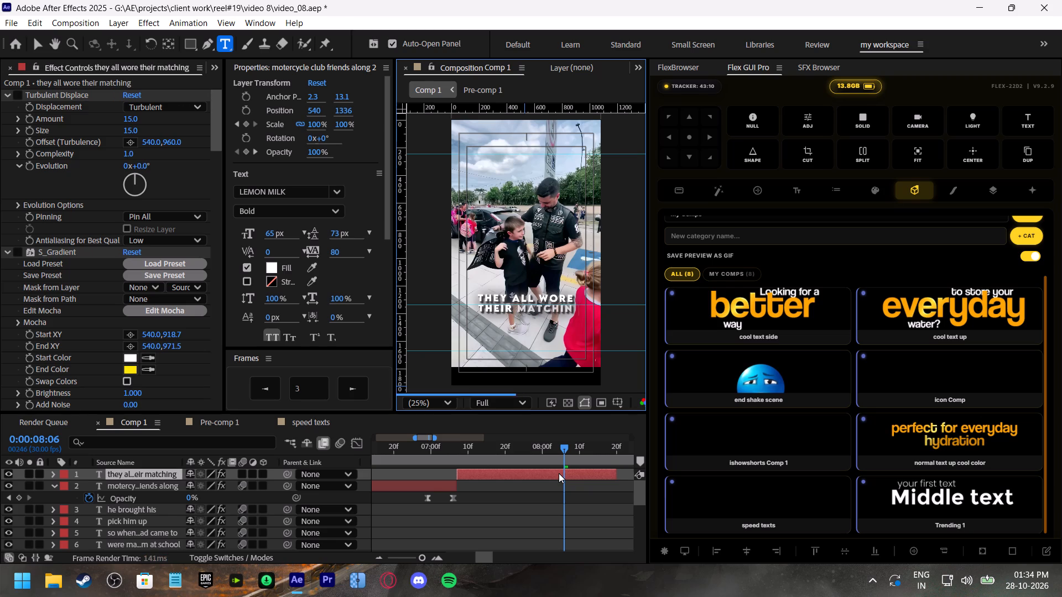
pyautogui.press('space')
pyautogui.write('wests')
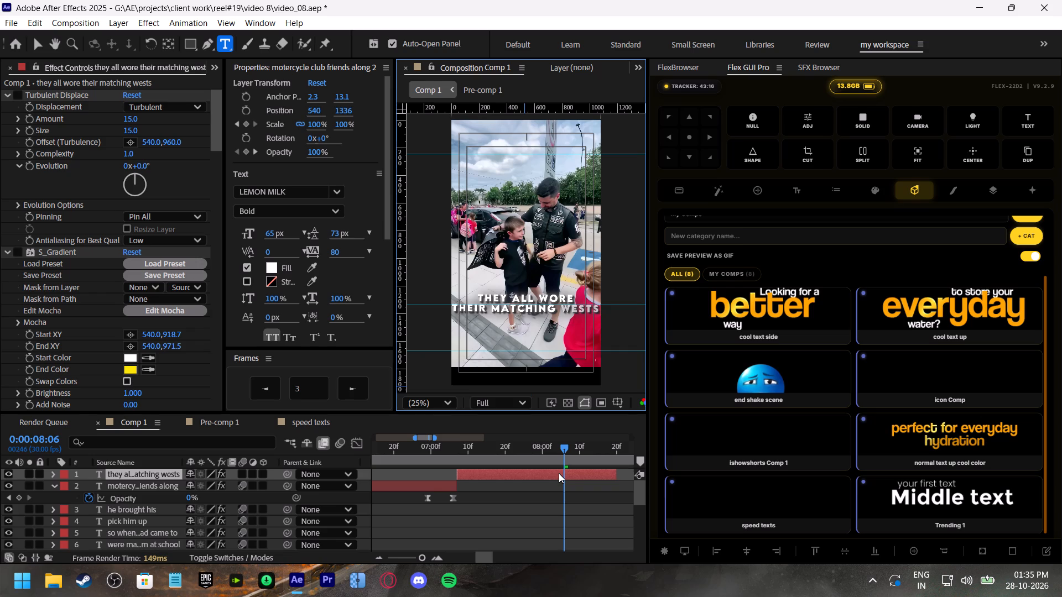
# Move the word "their" to the first line so the caption breaks as "they all wore their" / "matching wests".
pyautogui.click(491, 310)
pyautogui.press('BackSpace')
pyautogui.press('BackSpace')
pyautogui.press('BackSpace')
pyautogui.press('BackSpace')
pyautogui.press('BackSpace')
pyautogui.press('BackSpace')
pyautogui.press('BackSpace')
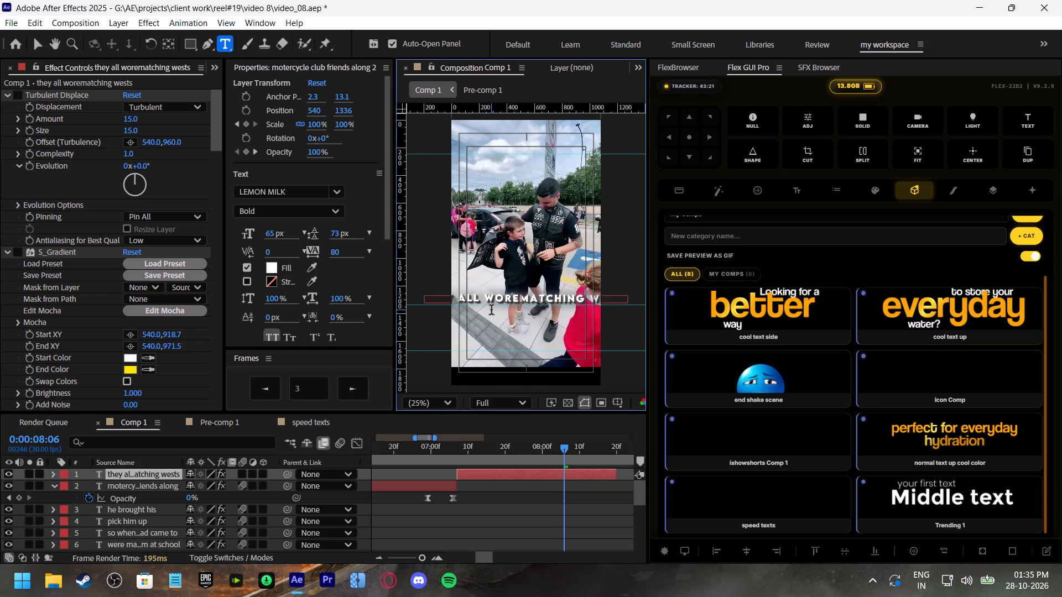
pyautogui.press('space')
pyautogui.write('their')
pyautogui.press('space')
pyautogui.press('BackSpace')
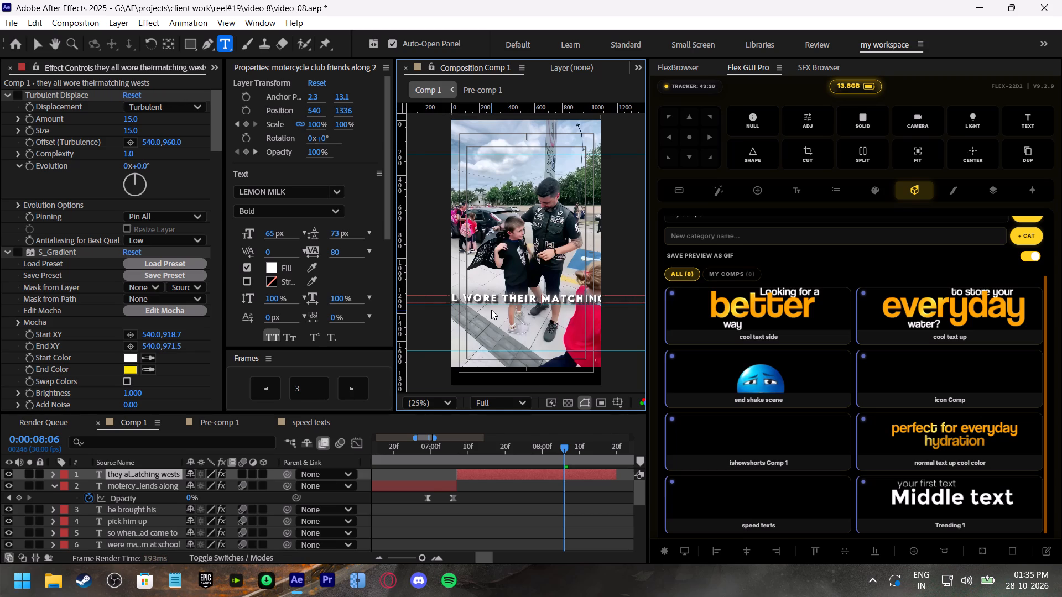
pyautogui.press('Return')
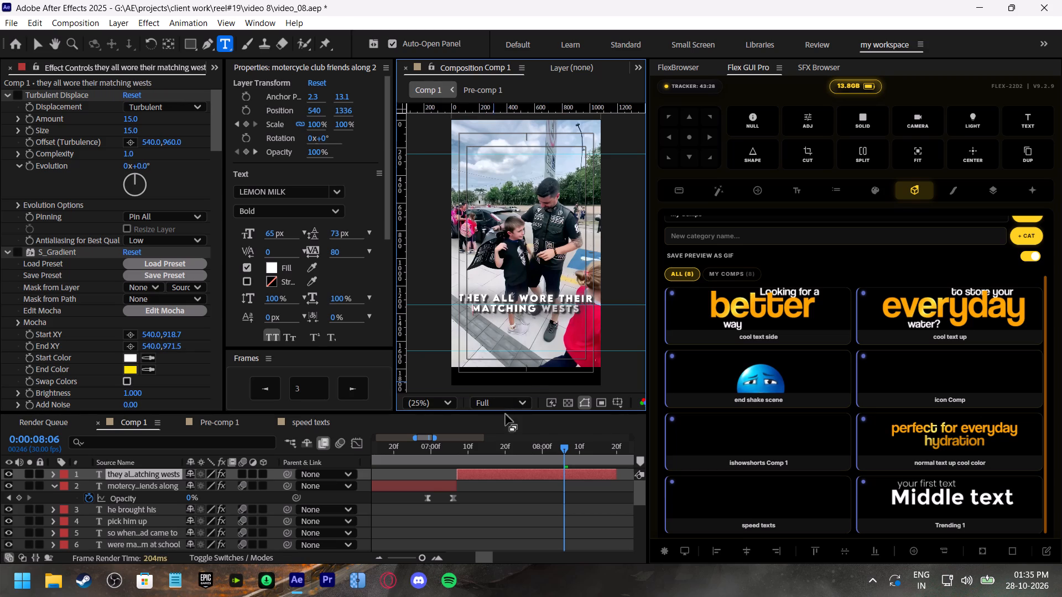
# Preview the new caption, move its ending Start keyframe to about 0:00:08:10, and extend the layer to about 0:00:08:27.
pyautogui.click(440, 452)
pyautogui.press('space')
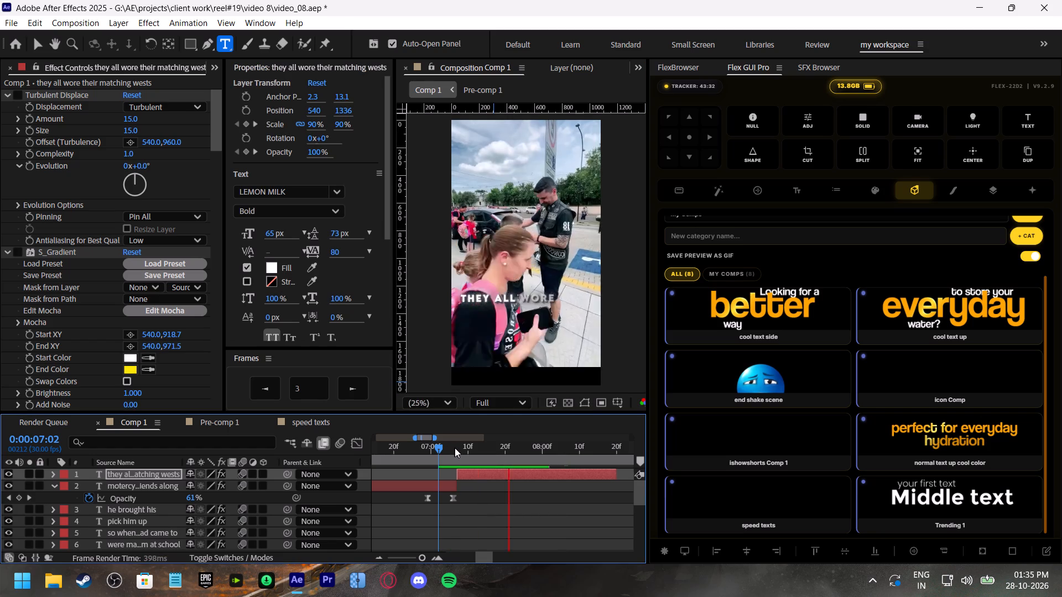
pyautogui.click(521, 446)
pyautogui.keyDown('shift'); pyautogui.scroll(-3, 559, 479); pyautogui.keyUp('shift')
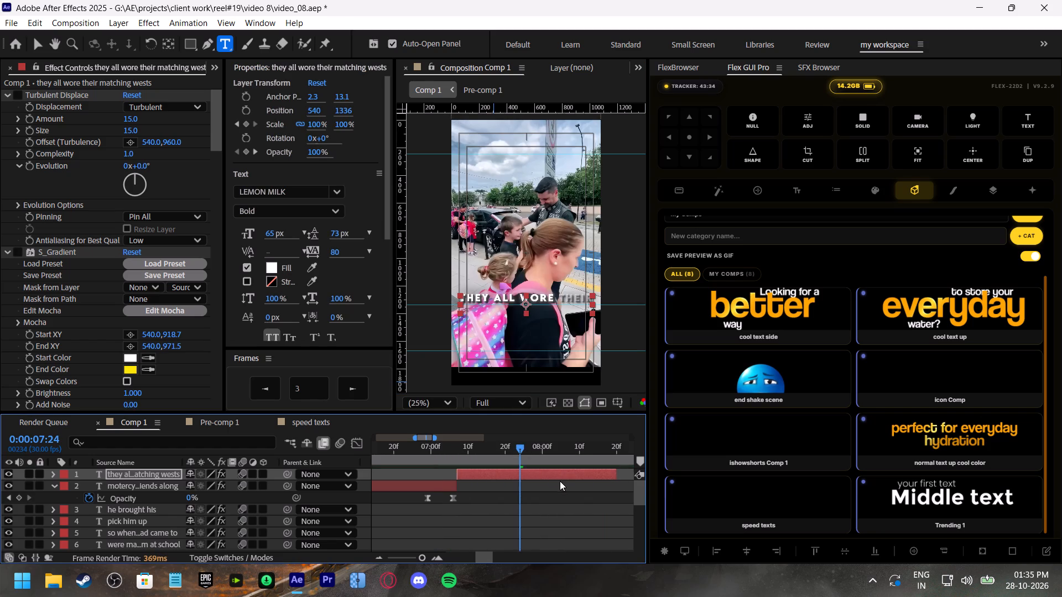
pyautogui.press('space')
pyautogui.moveTo(490, 448); pyautogui.dragTo(495, 449)
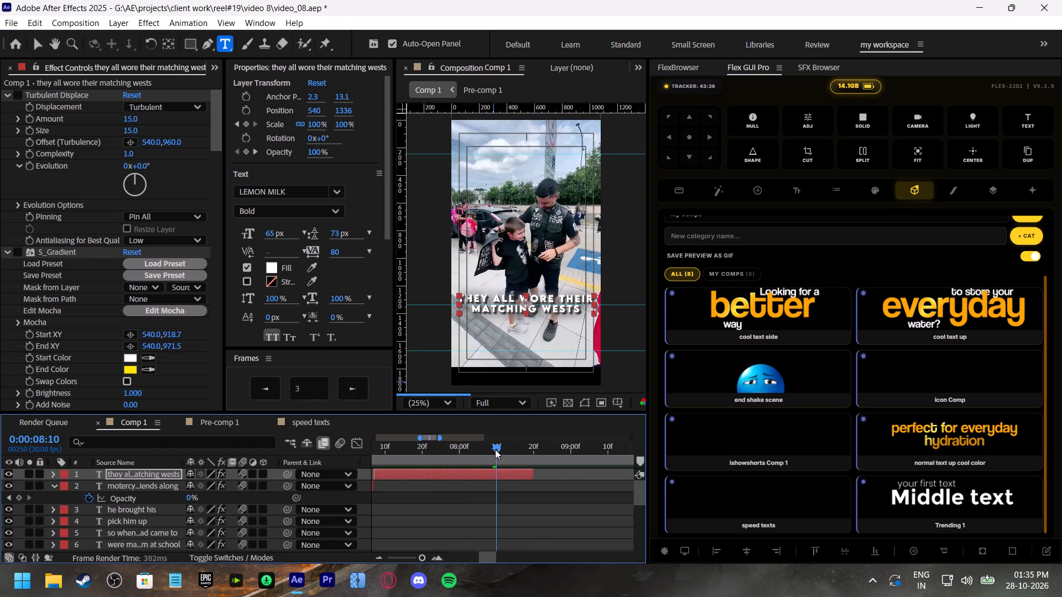
pyautogui.press('space')
pyautogui.click(495, 448)
pyautogui.click(496, 475)
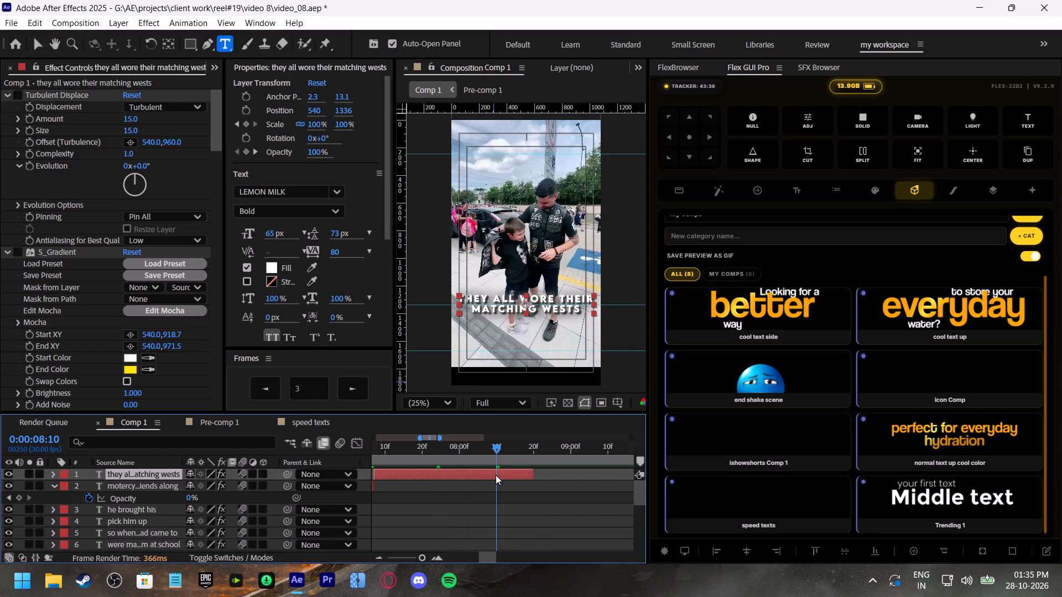
pyautogui.press('u')
pyautogui.moveTo(490, 498); pyautogui.dragTo(494, 500)
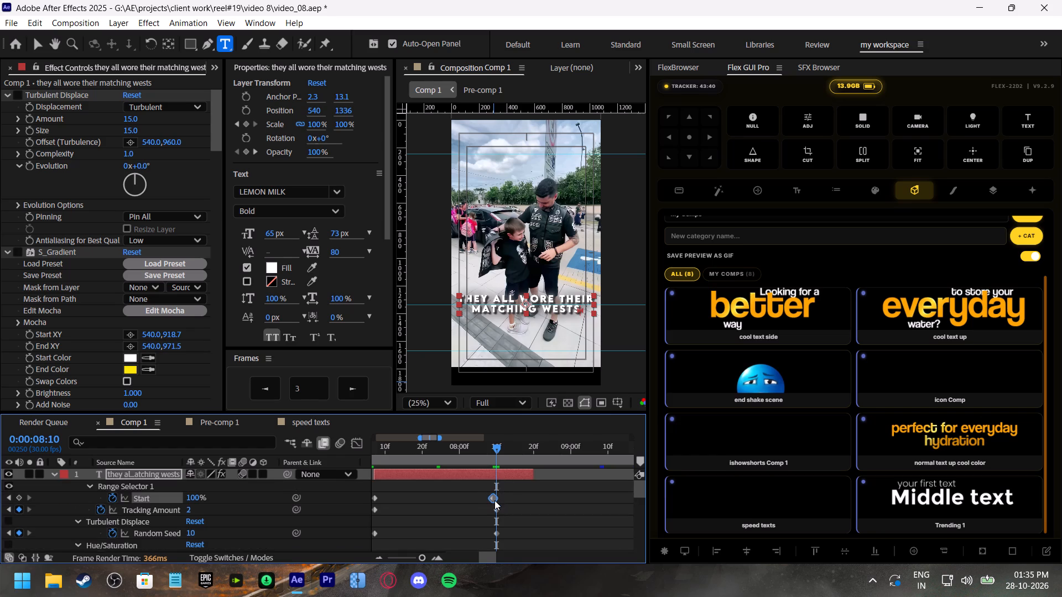
pyautogui.moveTo(494, 500); pyautogui.dragTo(496, 501)
pyautogui.moveTo(536, 473); pyautogui.dragTo(560, 486)
# Shift the "they all wore their matching wests" fade-out Opacity keyframes to about 0:00:08:18 and 0:00:08:25, and preview the fade.
pyautogui.press('space')
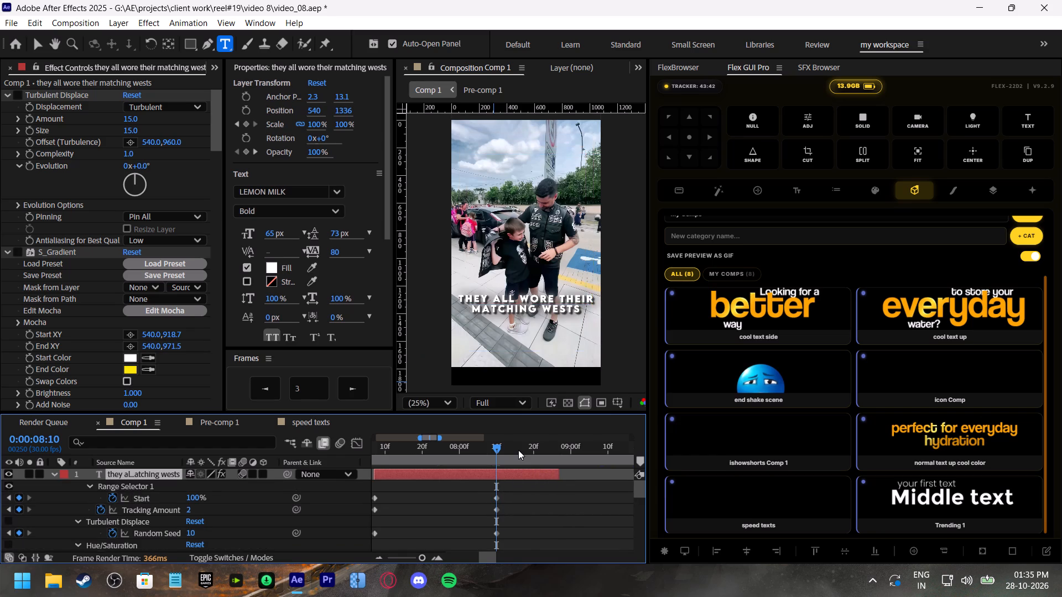
pyautogui.click(534, 449)
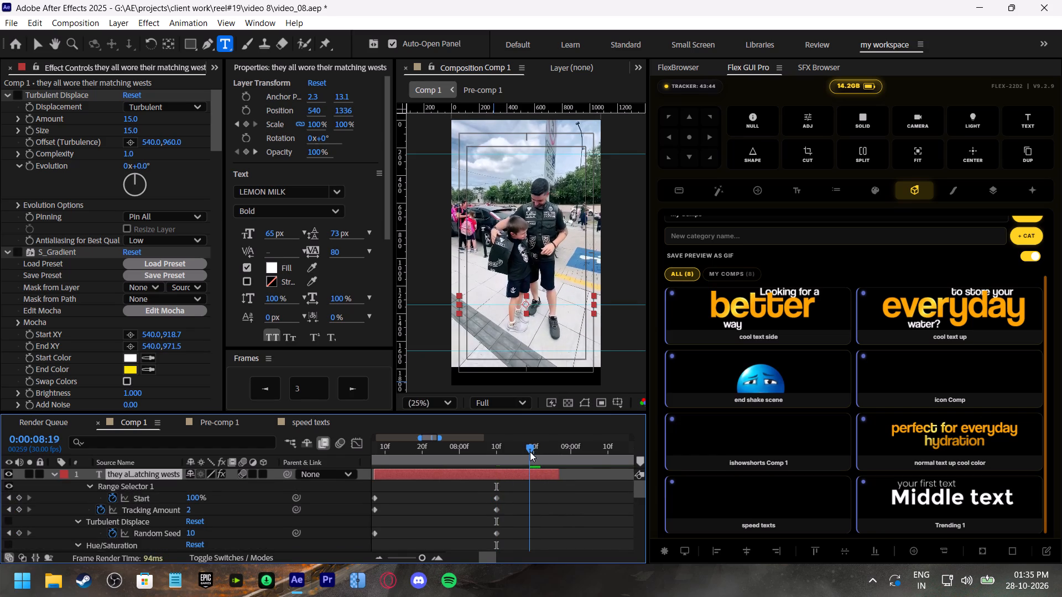
pyautogui.scroll(-2, 548, 484)
pyautogui.moveTo(543, 510); pyautogui.dragTo(492, 514)
pyautogui.moveTo(506, 507); pyautogui.dragTo(520, 515)
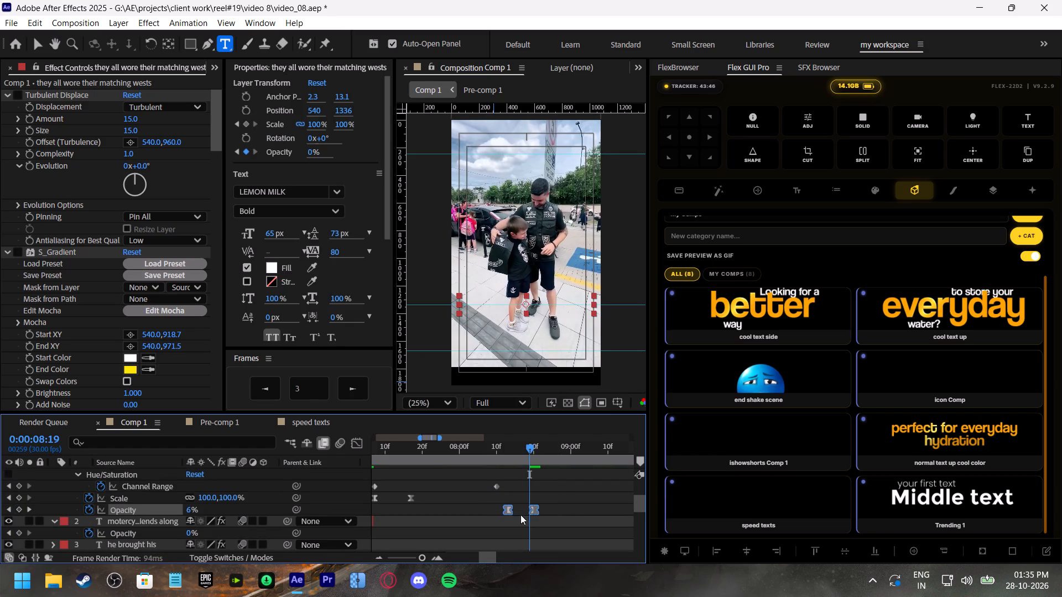
pyautogui.moveTo(520, 515); pyautogui.dragTo(529, 522)
pyautogui.click(502, 511)
pyautogui.scroll(3, 504, 506)
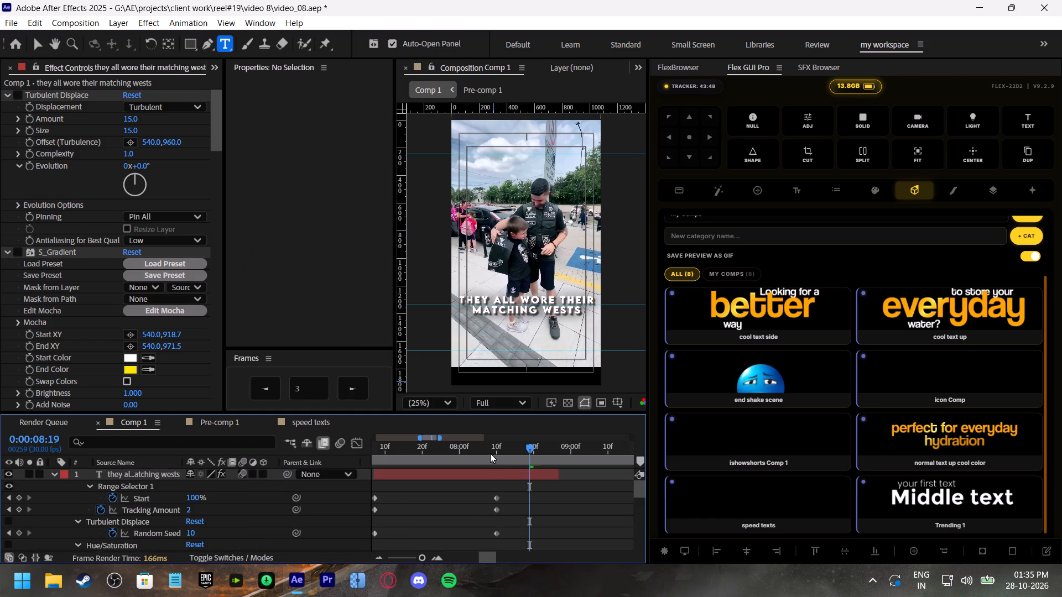
pyautogui.click(490, 453)
pyautogui.press('space')
pyautogui.moveTo(512, 452); pyautogui.dragTo(538, 472)
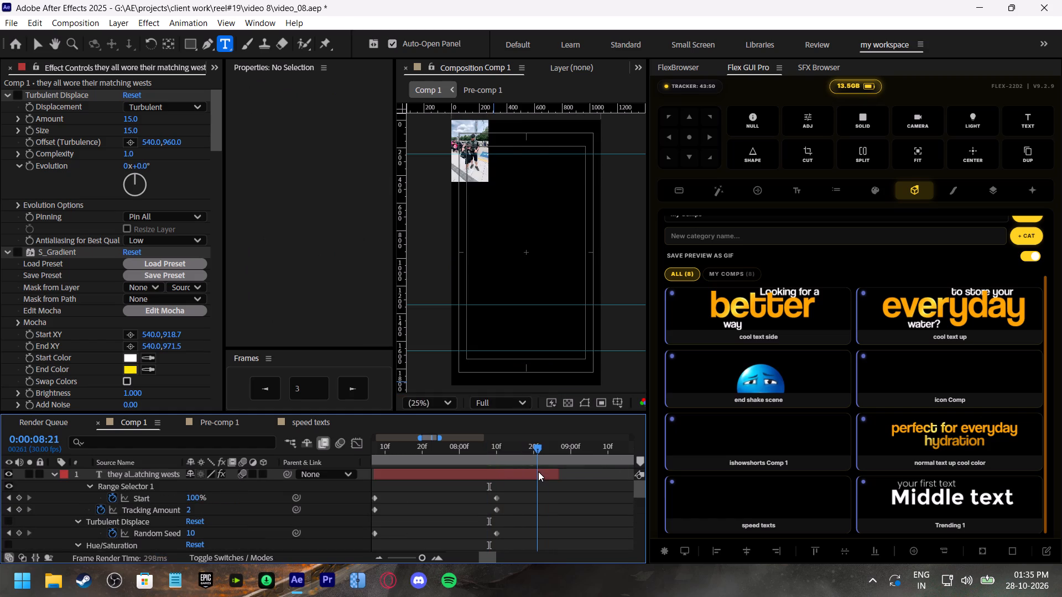
pyautogui.moveTo(538, 472); pyautogui.dragTo(546, 476)
pyautogui.keyDown('shift'); pyautogui.scroll(2, 554, 491); pyautogui.keyUp('shift')
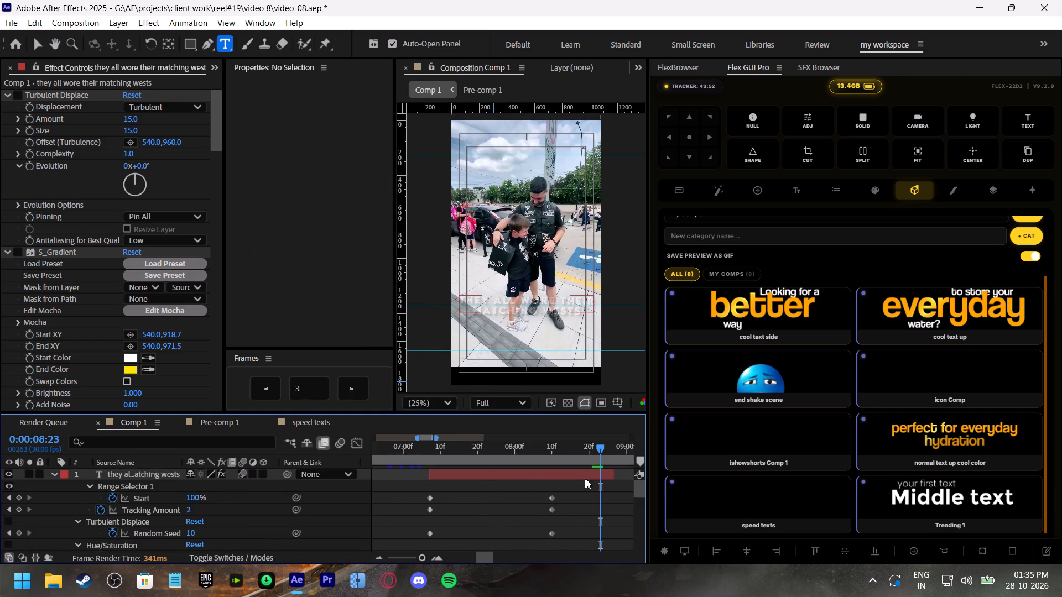
pyautogui.keyDown('shift'); pyautogui.scroll(-4, 586, 480); pyautogui.keyUp('shift')
pyautogui.press('space')
# Duplicate the "they all wore their matching wests" caption layer and start the copy at about 0:00:08:23.
pyautogui.click(491, 449)
pyautogui.click(480, 476)
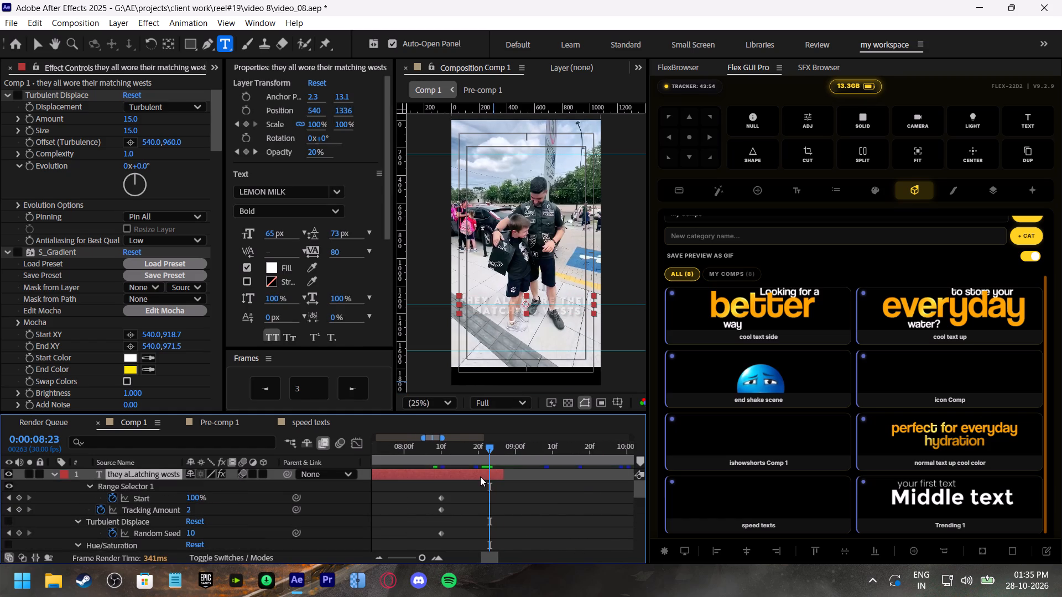
pyautogui.hotkey('ctrl', 'd')
pyautogui.moveTo(411, 473); pyautogui.dragTo(568, 478)
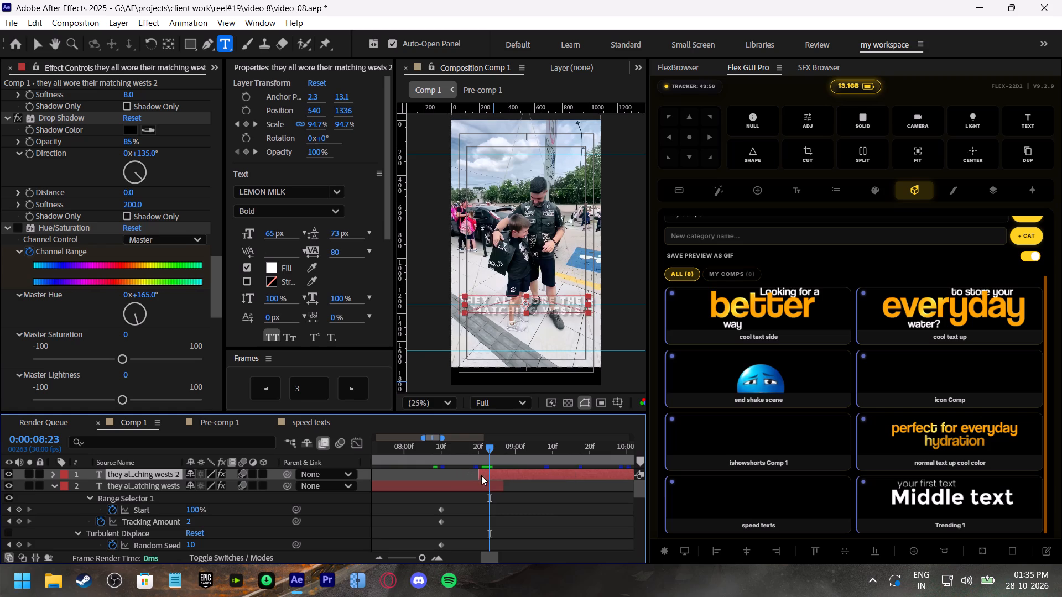
pyautogui.moveTo(504, 475); pyautogui.dragTo(513, 476)
# Replace the duplicated layer's text with "to show their" and "support" on two lines.
pyautogui.doubleClick(511, 478)
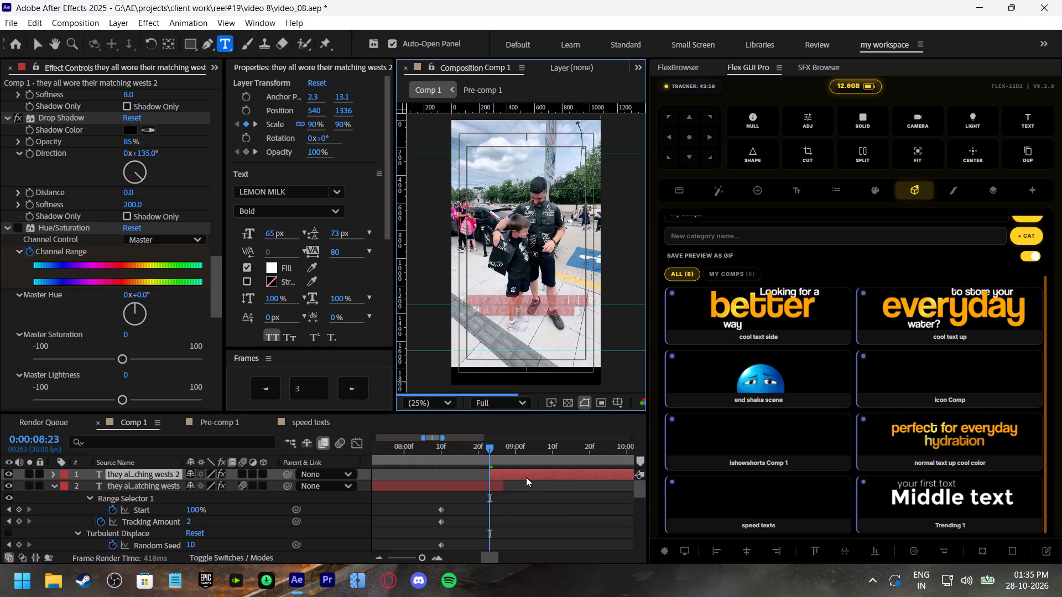
pyautogui.write('to show their s')
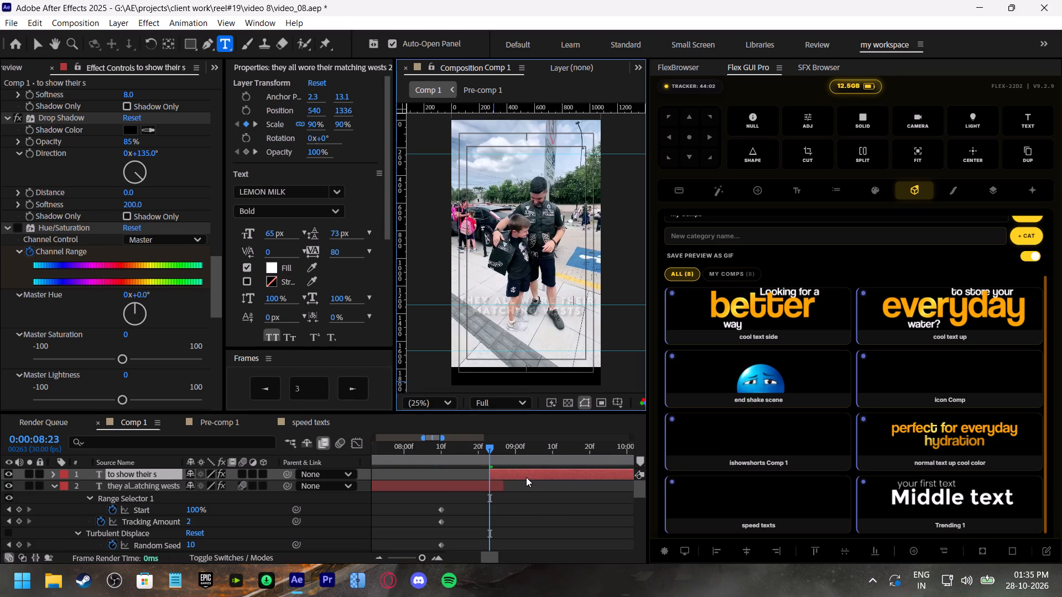
pyautogui.press('BackSpace')
pyautogui.press('BackSpace')
pyautogui.press('Return')
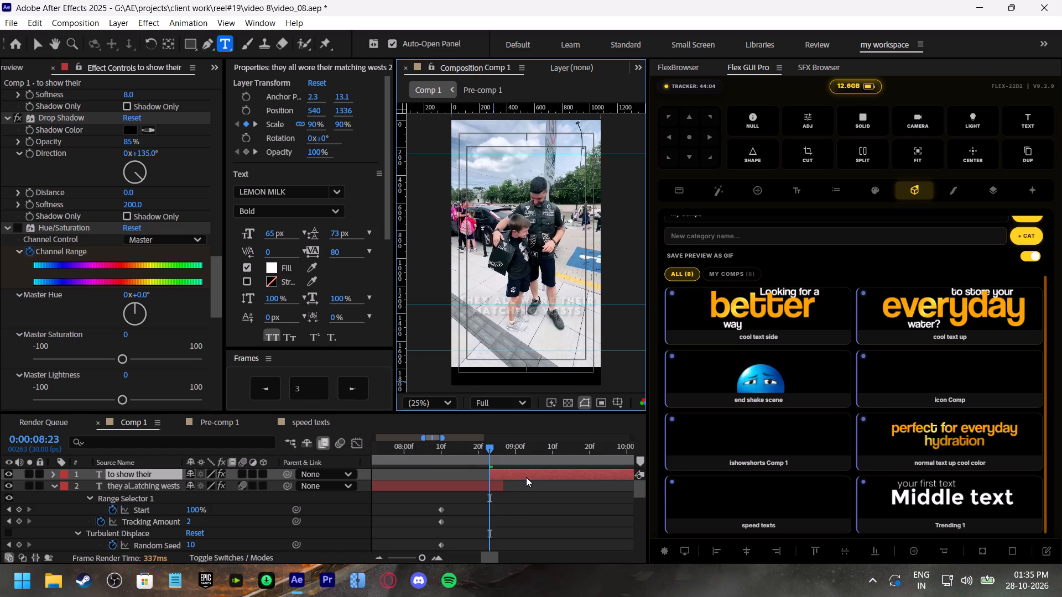
pyautogui.write('support')
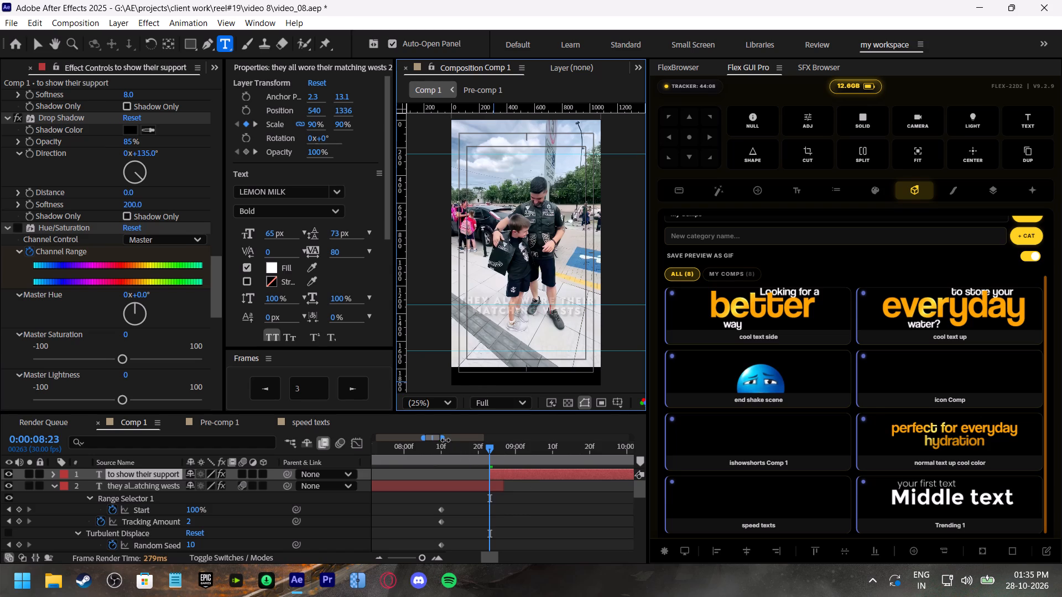
# Preview the "to show their support" caption and move its ending Start keyframe to about 0:00:09:10.
pyautogui.click(470, 455)
pyautogui.click(470, 451)
pyautogui.press('space')
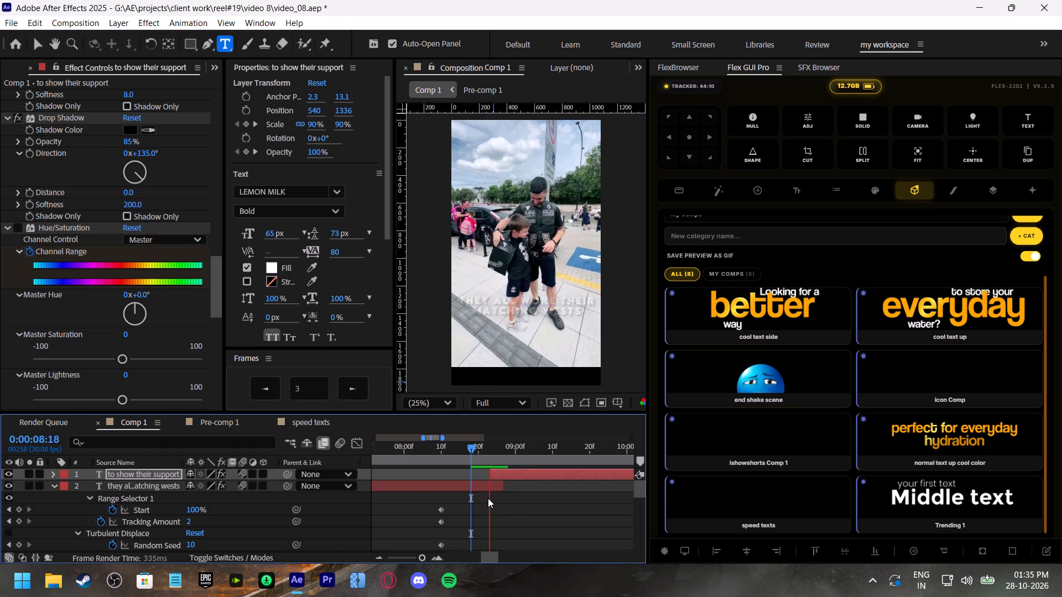
pyautogui.keyDown('shift'); pyautogui.scroll(-2, 488, 499); pyautogui.keyUp('shift')
pyautogui.click(433, 449)
pyautogui.press('space')
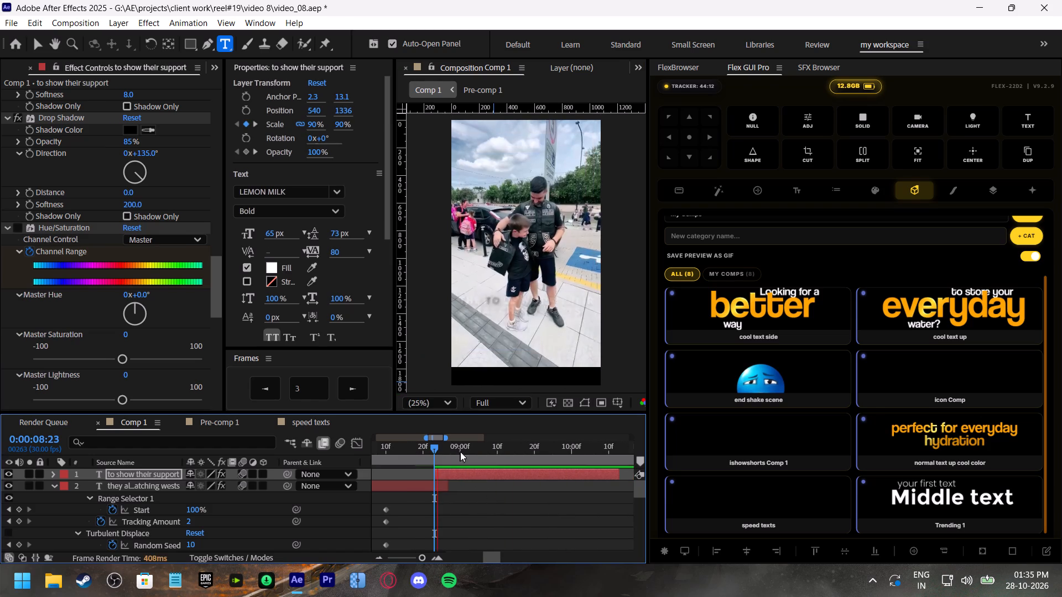
pyautogui.moveTo(517, 450); pyautogui.dragTo(507, 450)
pyautogui.press('space')
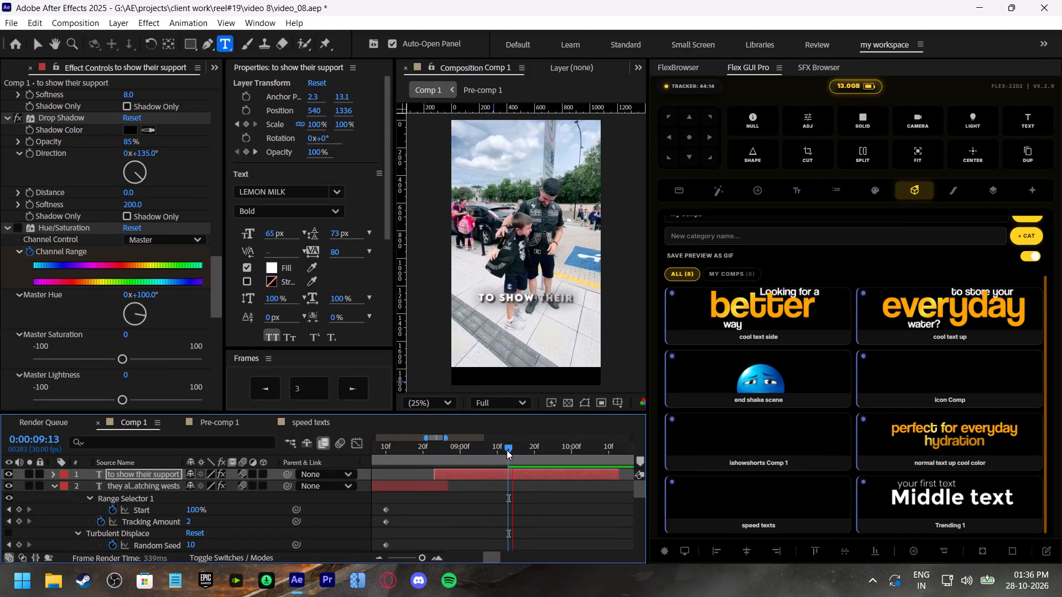
pyautogui.click(507, 450)
pyautogui.click(509, 469)
pyautogui.press('u')
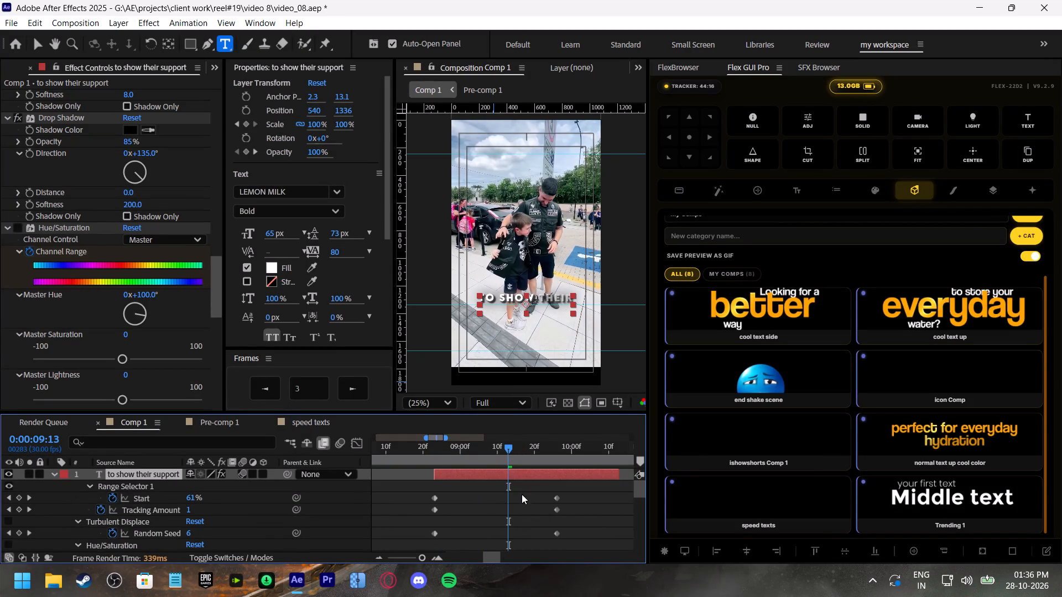
pyautogui.moveTo(555, 498); pyautogui.dragTo(496, 494)
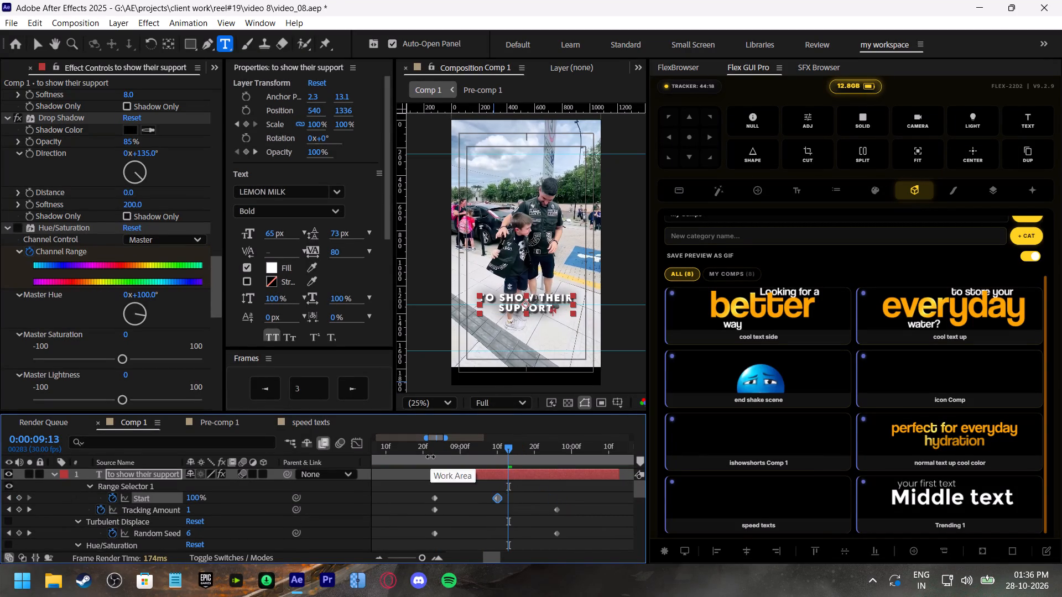
pyautogui.click(428, 443)
pyautogui.press('space')
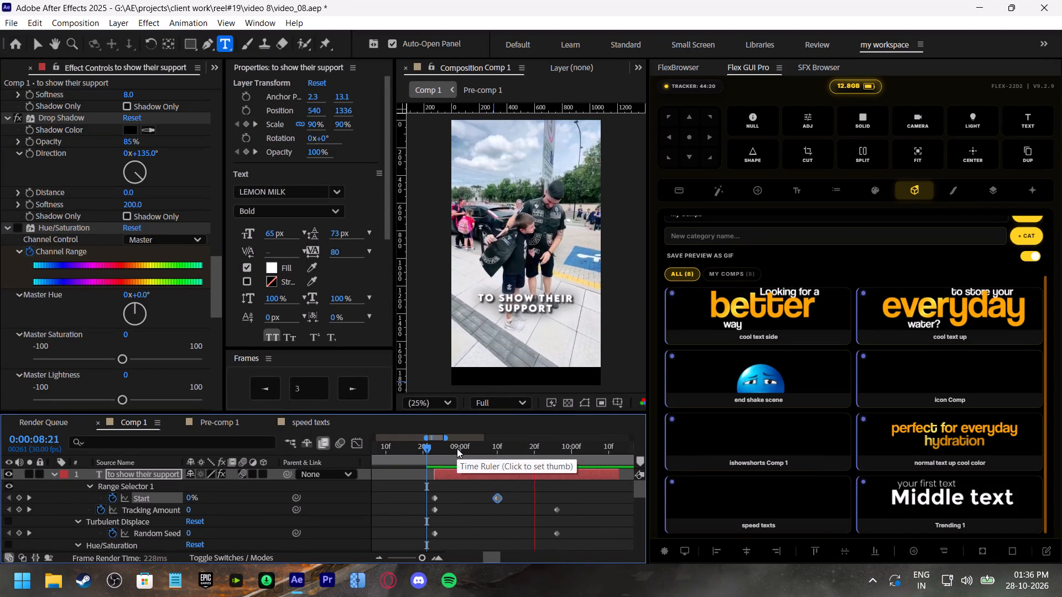
pyautogui.click(457, 448)
pyautogui.press('space')
# Shift the "to show their support" fade-out Opacity keyframes to about 0:00:09:19 and 0:00:09:26, and preview the fade.
pyautogui.moveTo(523, 452); pyautogui.dragTo(532, 455)
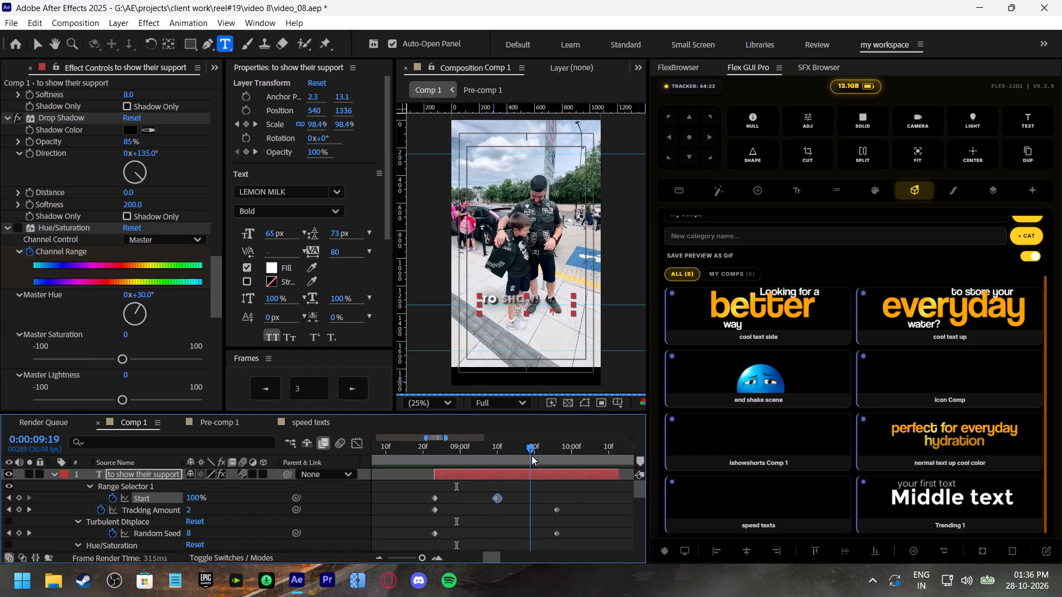
pyautogui.moveTo(532, 455); pyautogui.dragTo(532, 455)
pyautogui.scroll(-4, 575, 503)
pyautogui.scroll(2, 575, 504)
pyautogui.moveTo(619, 505); pyautogui.dragTo(566, 520)
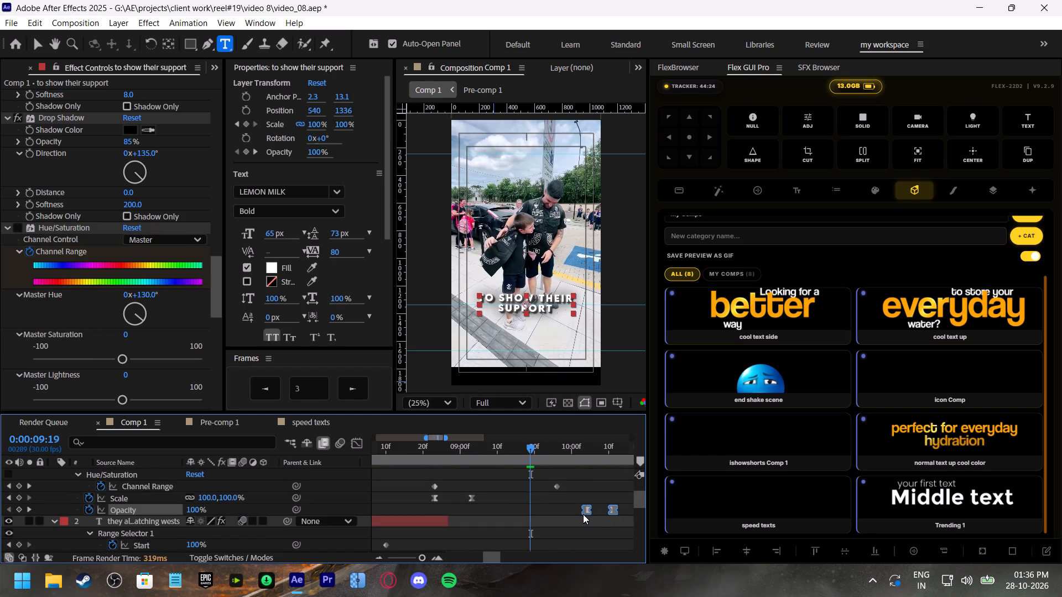
pyautogui.moveTo(585, 509); pyautogui.dragTo(528, 502)
pyautogui.click(499, 444)
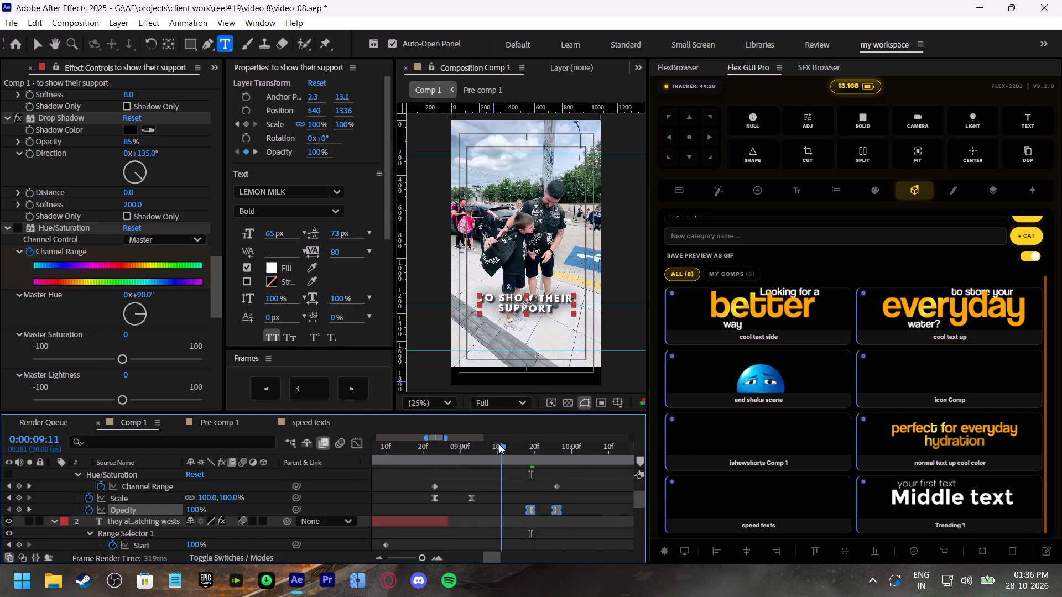
pyautogui.press('space')
pyautogui.keyDown('shift'); pyautogui.scroll(-2, 522, 499); pyautogui.keyUp('shift')
pyautogui.scroll(3, 517, 498)
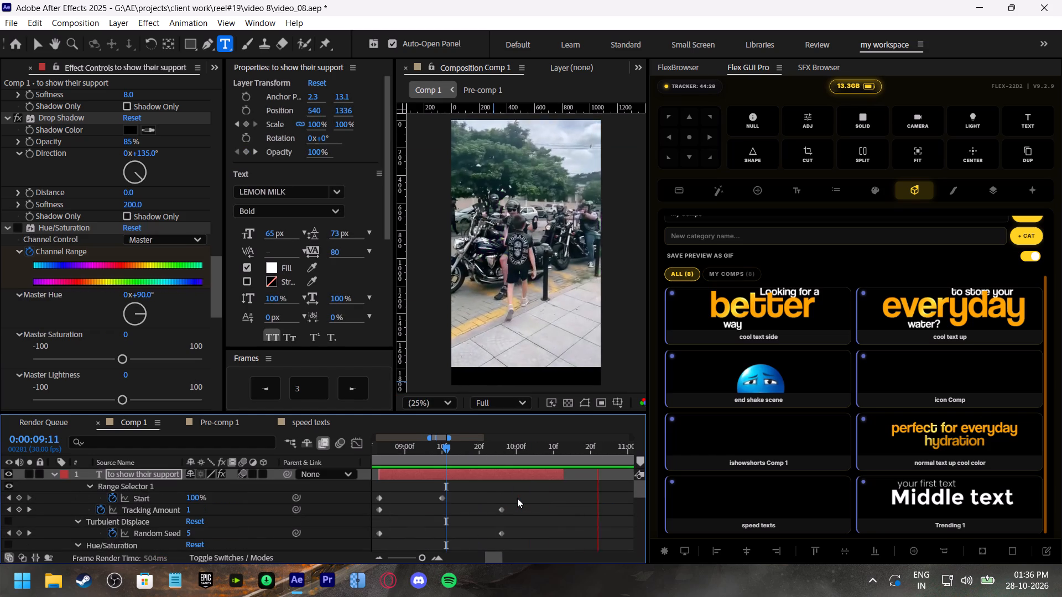
pyautogui.click(495, 451)
pyautogui.press('space')
pyautogui.moveTo(512, 453); pyautogui.dragTo(519, 457)
pyautogui.press('space')
# Duplicate the "to show their support" layer, start the copy at about 0:00:09:27, and trim the original's end to about 0:00:09:29.
pyautogui.moveTo(516, 449); pyautogui.dragTo(501, 448)
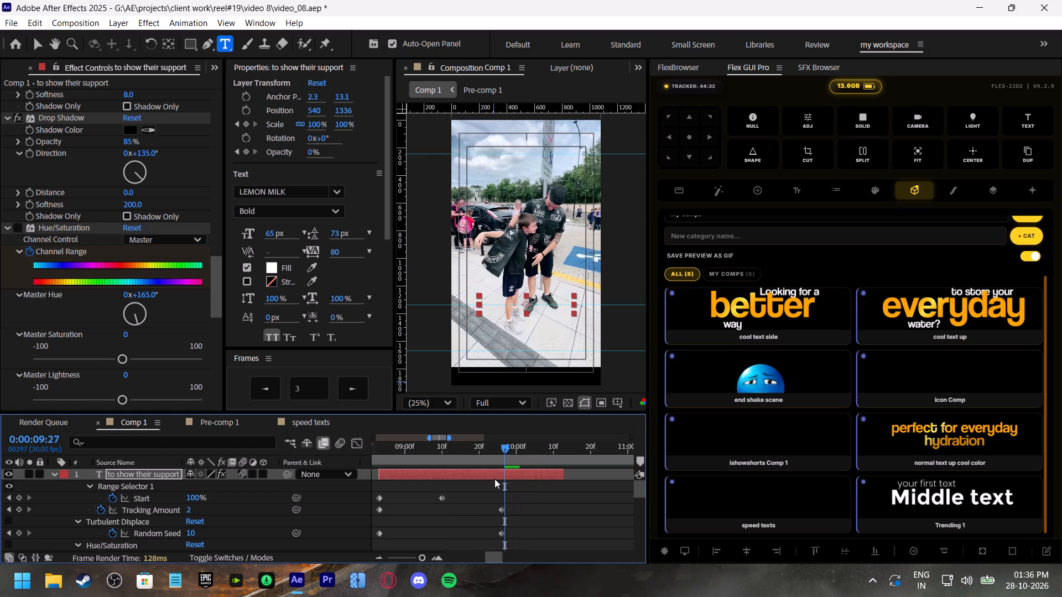
pyautogui.hotkey('ctrl', 'd')
pyautogui.moveTo(412, 476); pyautogui.dragTo(536, 476)
pyautogui.moveTo(563, 485); pyautogui.dragTo(512, 493)
pyautogui.keyDown('shift'); pyautogui.scroll(-2, 528, 504); pyautogui.keyUp('shift')
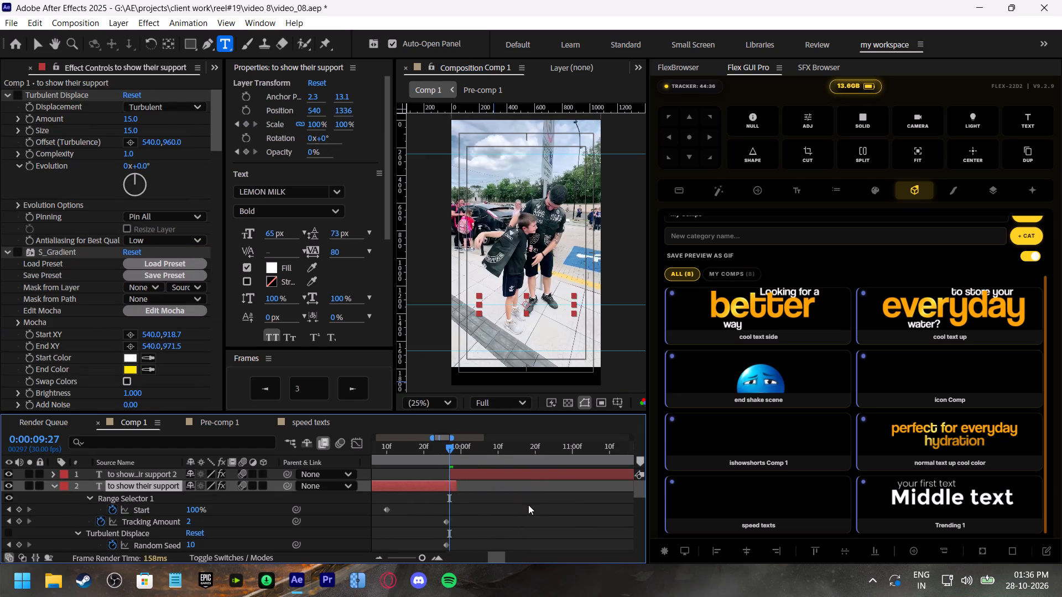
# Collapse the expanded properties of the earlier caption layers in the timeline.
pyautogui.click(511, 474)
pyautogui.click(457, 446)
pyautogui.press('space')
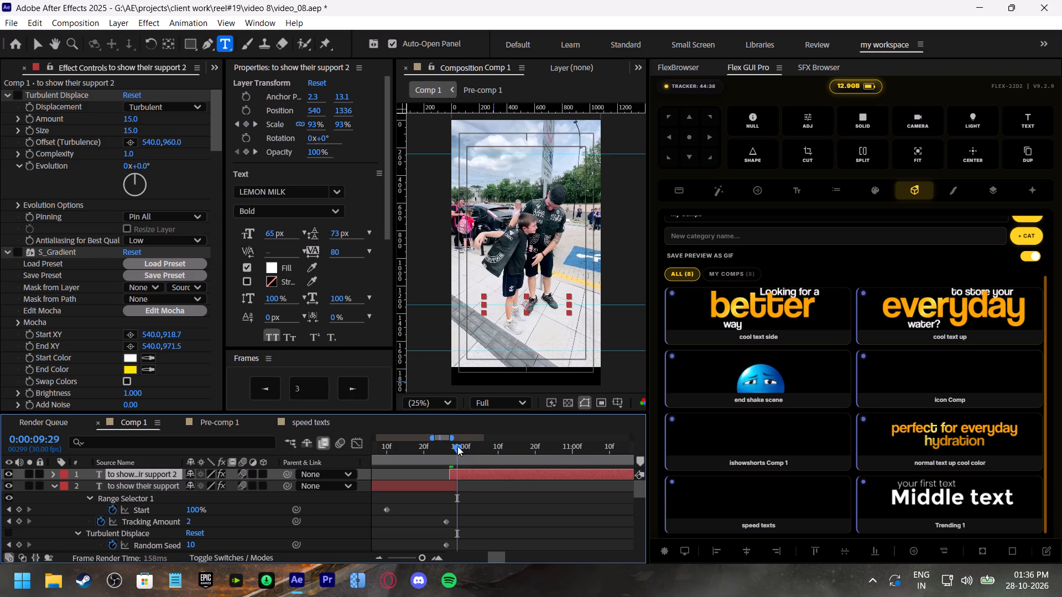
pyautogui.click(54, 484)
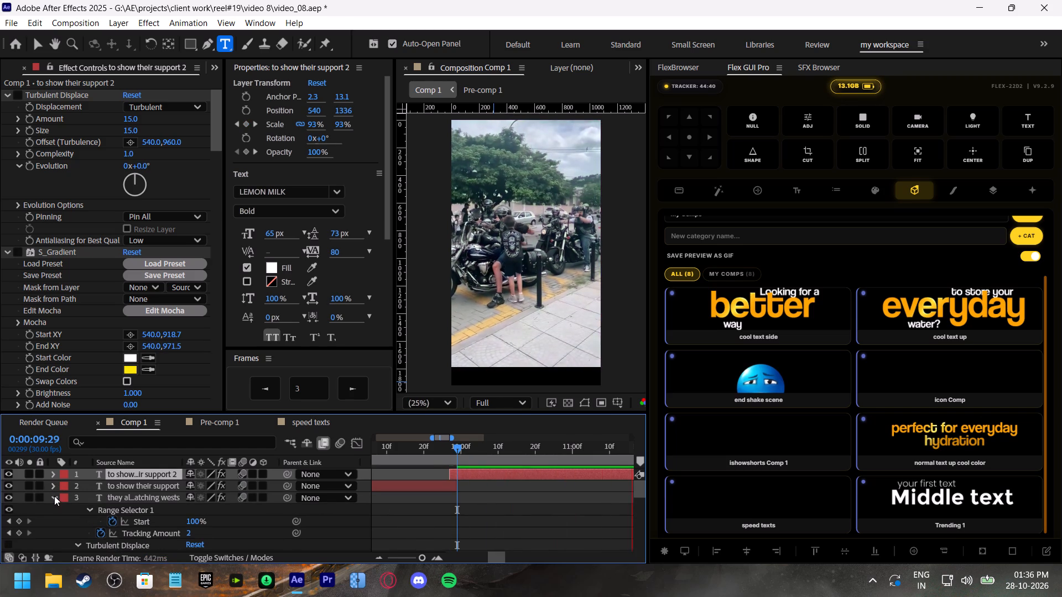
pyautogui.click(54, 496)
pyautogui.click(55, 505)
# Preview the next section, and replace the copied layer's text with "and the boy was" and "sa happy" on two lines.
pyautogui.click(438, 447)
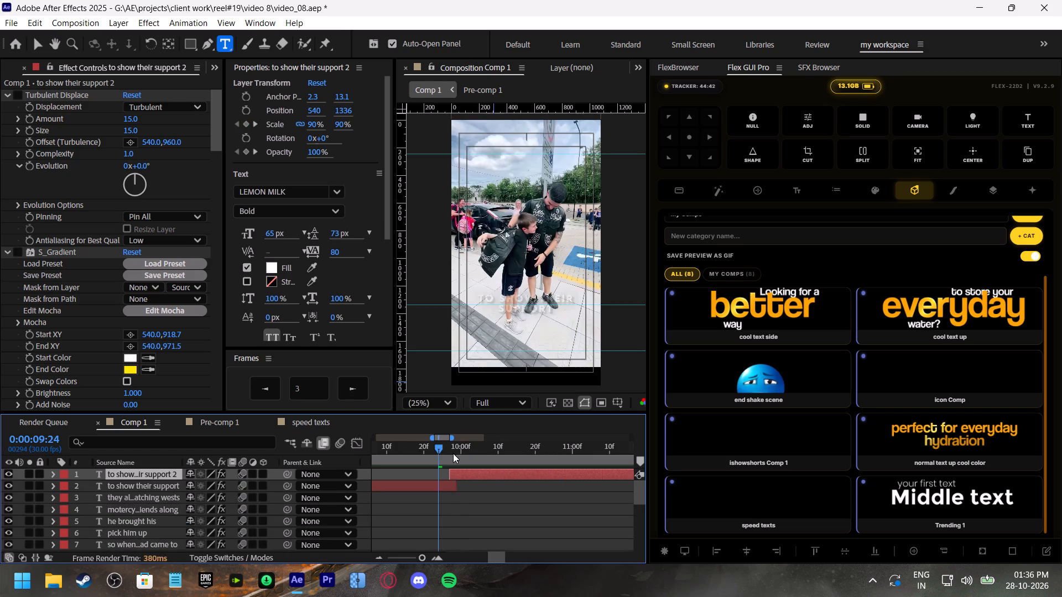
pyautogui.press('space')
pyautogui.keyDown('shift'); pyautogui.scroll(-2, 469, 490); pyautogui.keyUp('shift')
pyautogui.click(415, 447)
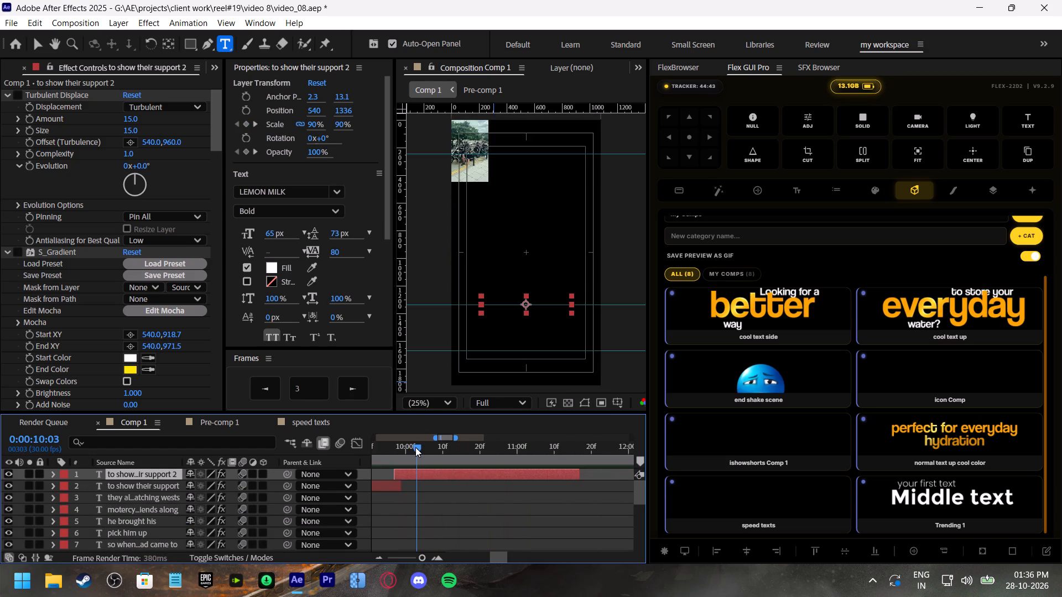
pyautogui.press('space')
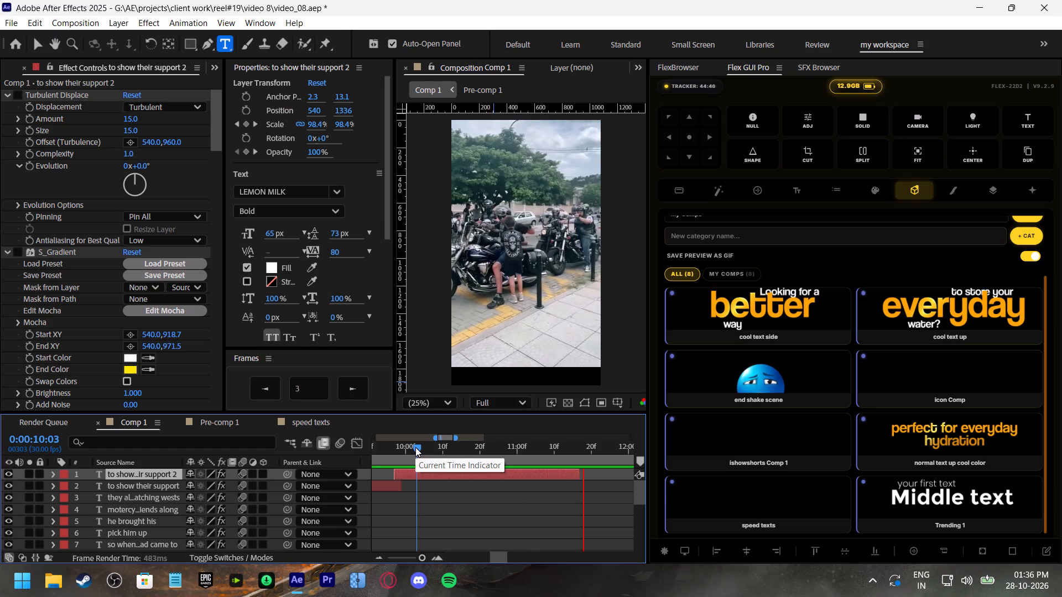
pyautogui.click(415, 447)
pyautogui.doubleClick(424, 475)
pyautogui.write('and the boy')
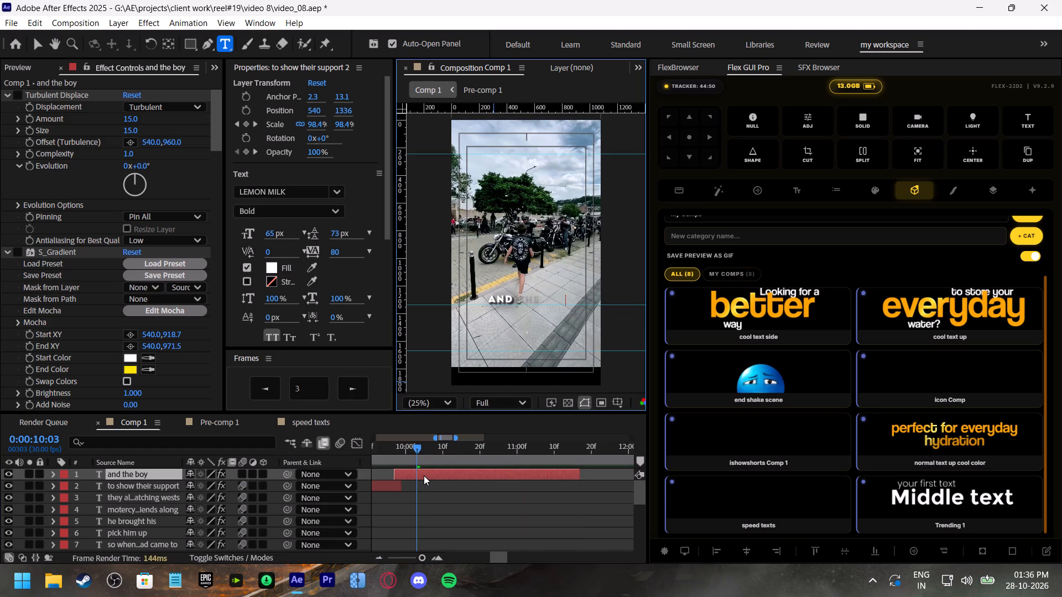
pyautogui.press('space')
pyautogui.write('wa')
pyautogui.press('BackSpace')
pyautogui.press('BackSpace')
pyautogui.press('BackSpace')
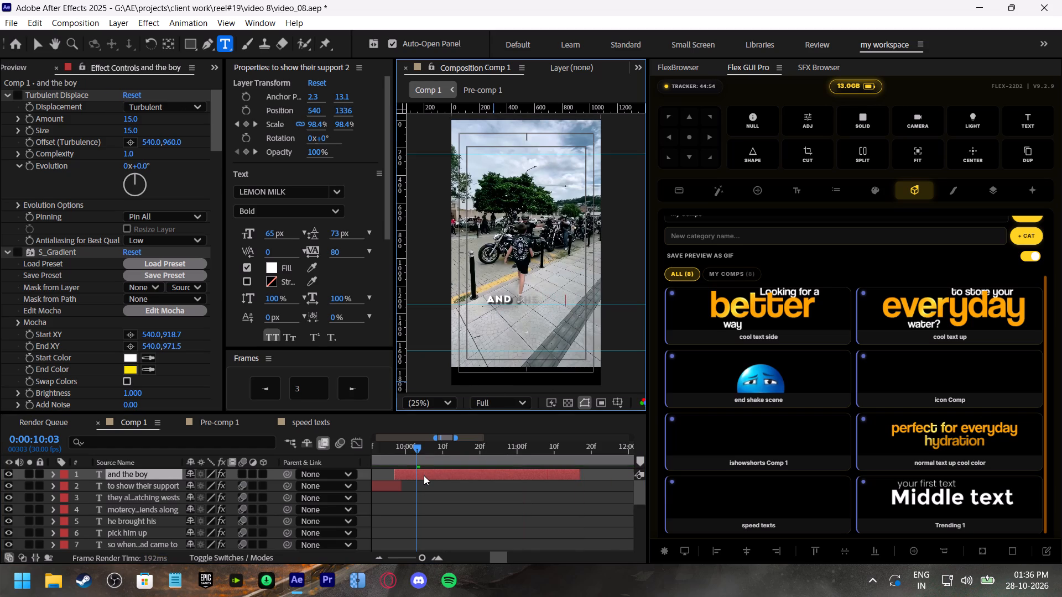
pyautogui.press('space')
pyautogui.write('was')
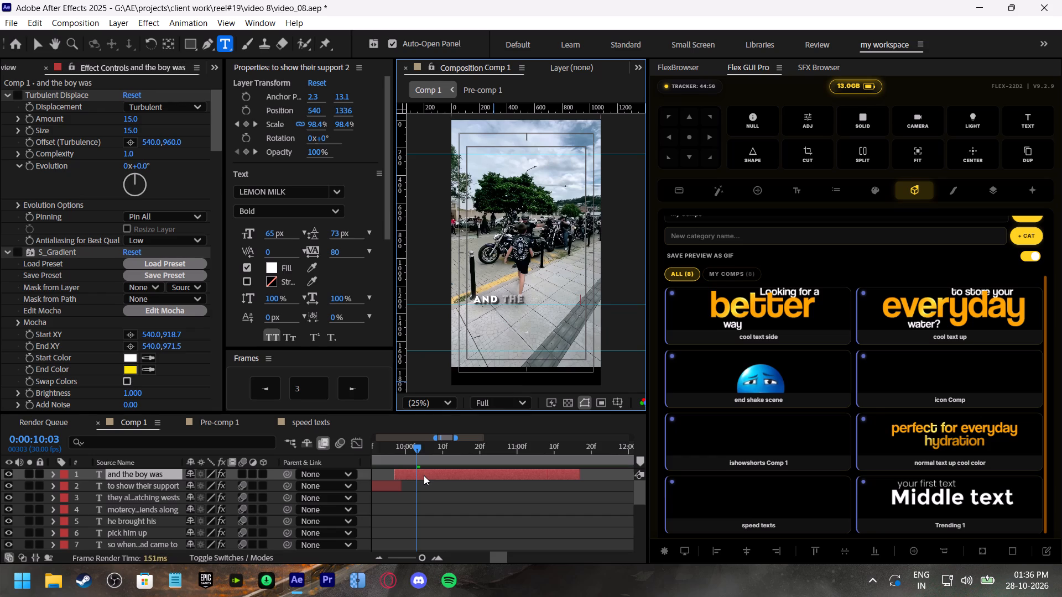
pyautogui.press('Return')
pyautogui.write('sa happy')
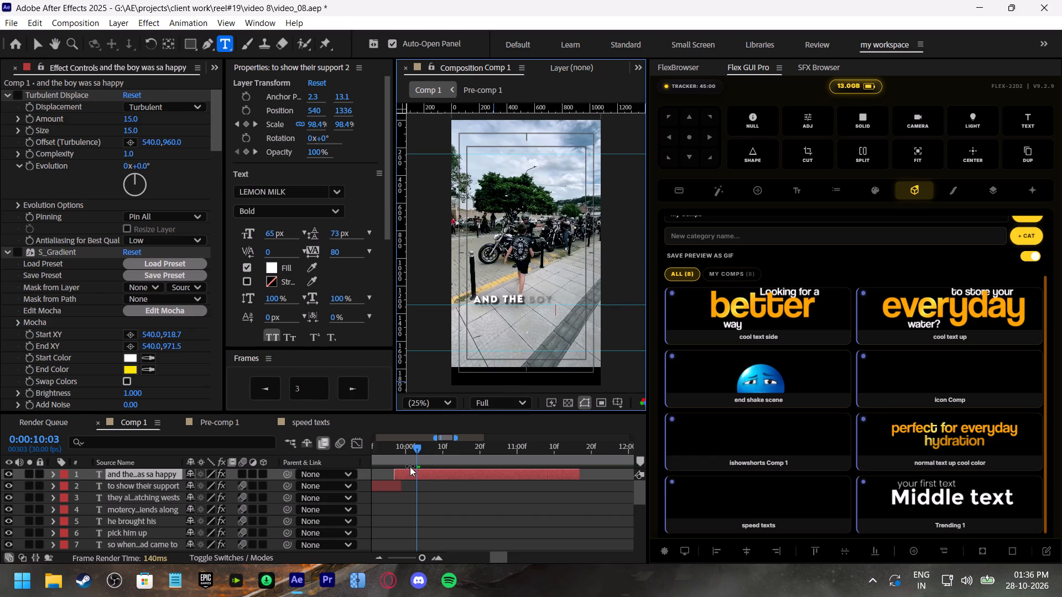
# Preview the "and the boy was sa happy" caption and move its ending Start keyframe to about 0:00:10:22.
pyautogui.click(380, 453)
pyautogui.press('space')
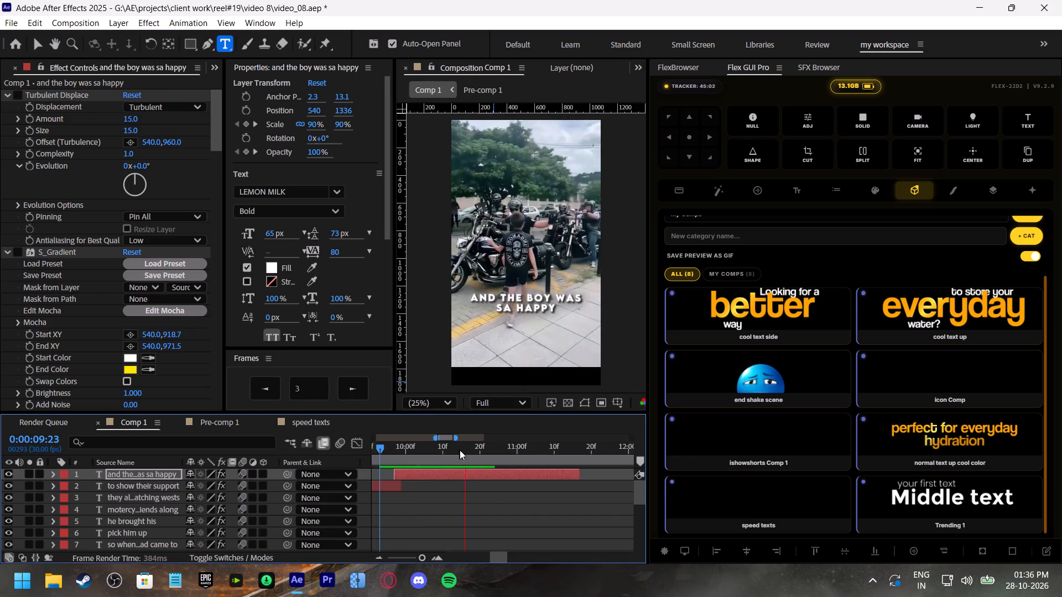
pyautogui.moveTo(473, 448); pyautogui.dragTo(487, 454)
pyautogui.press('space')
pyautogui.click(488, 447)
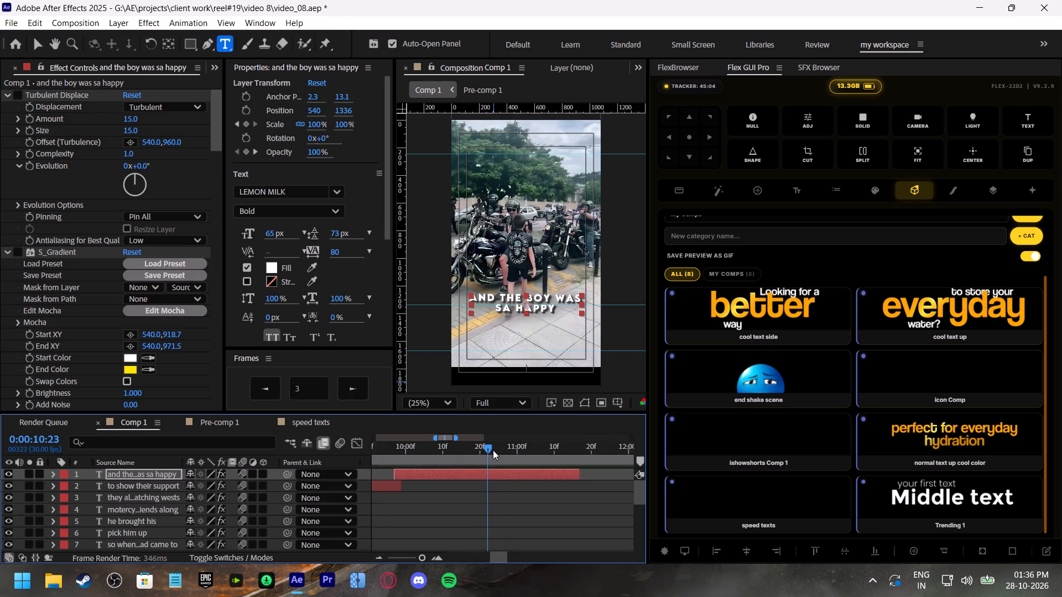
pyautogui.click(496, 474)
pyautogui.press('y')
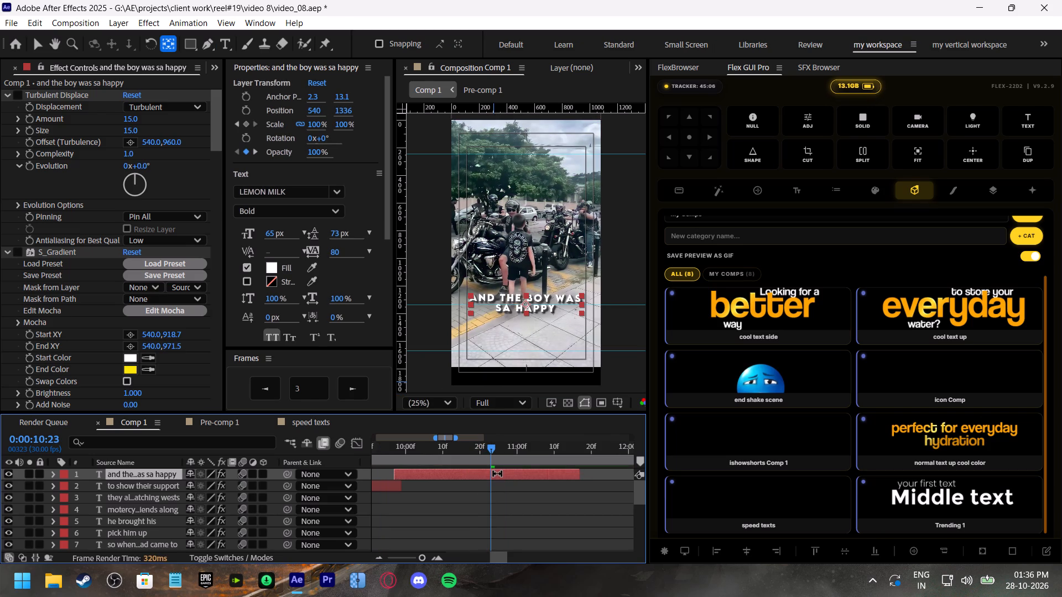
pyautogui.press('u')
pyautogui.moveTo(458, 498); pyautogui.dragTo(488, 516)
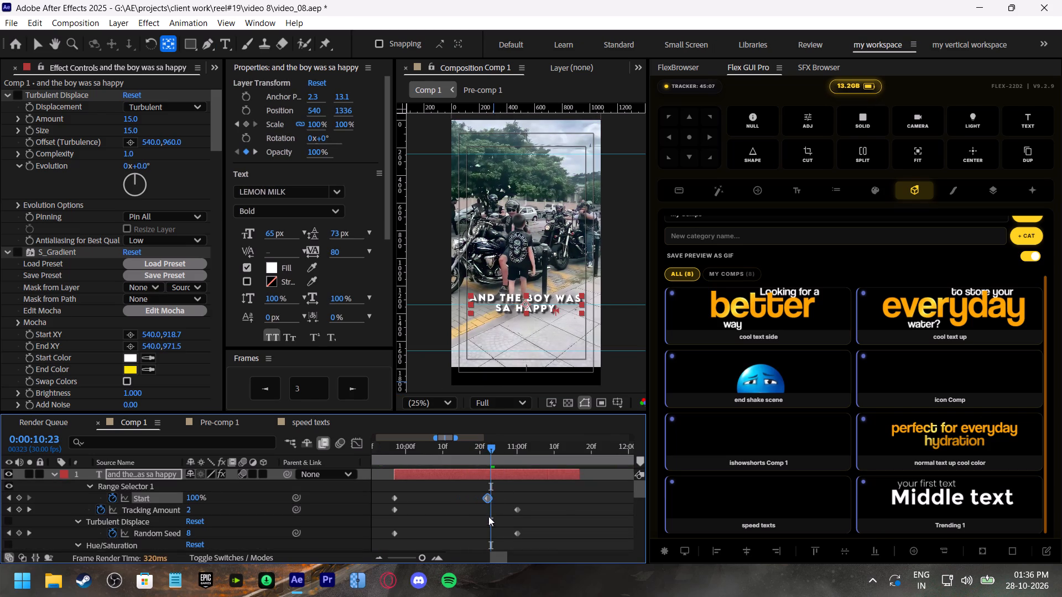
pyautogui.moveTo(488, 516); pyautogui.dragTo(487, 518)
pyautogui.click(381, 449)
pyautogui.press('space')
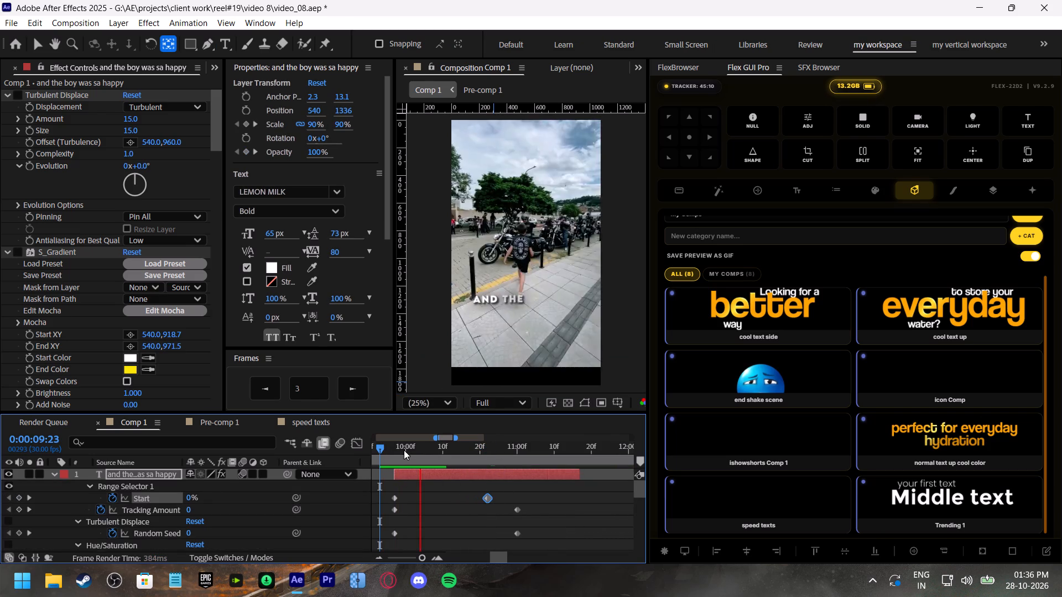
pyautogui.click(486, 452)
pyautogui.click(449, 449)
pyautogui.press('space')
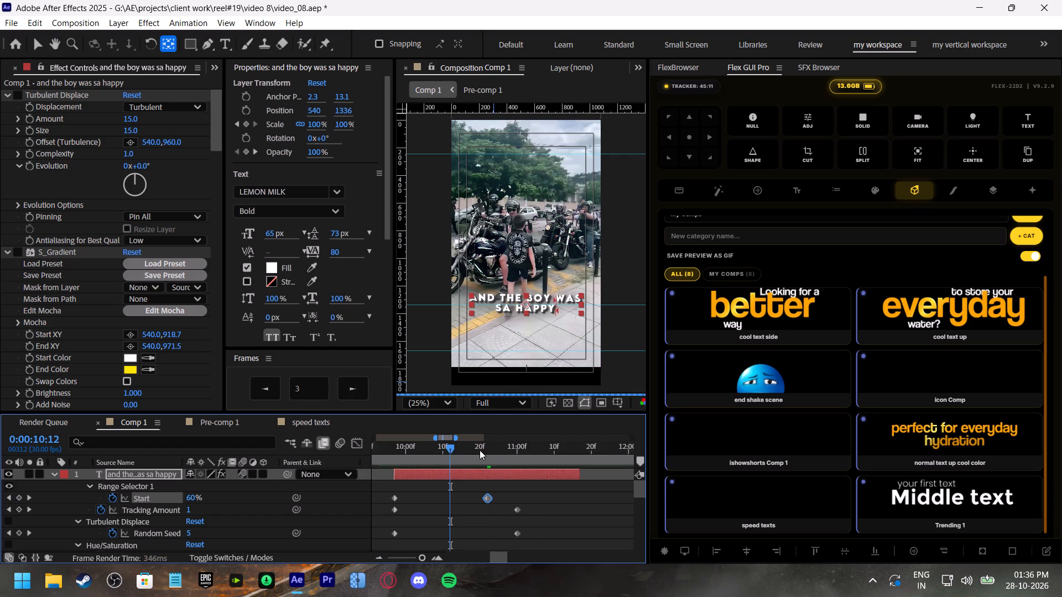
# Shift the "and the boy was sa happy" fade-out Opacity keyframes to about 0:00:10:25 and 0:00:11:02.
pyautogui.click(521, 454)
pyautogui.click(522, 449)
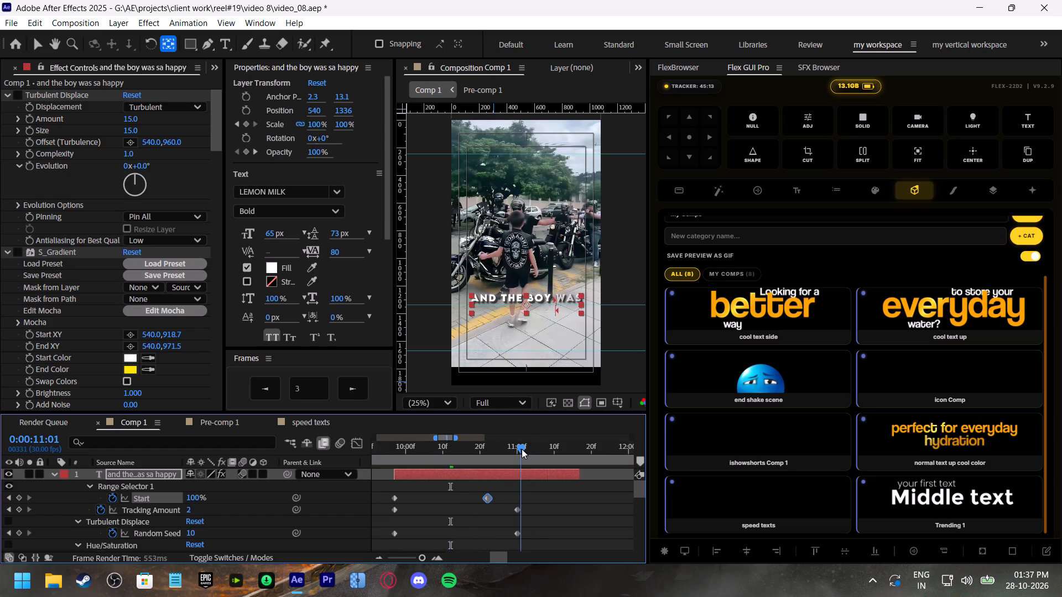
pyautogui.scroll(-2, 535, 502)
pyautogui.moveTo(531, 504); pyautogui.dragTo(486, 509)
pyautogui.moveTo(491, 508); pyautogui.dragTo(511, 516)
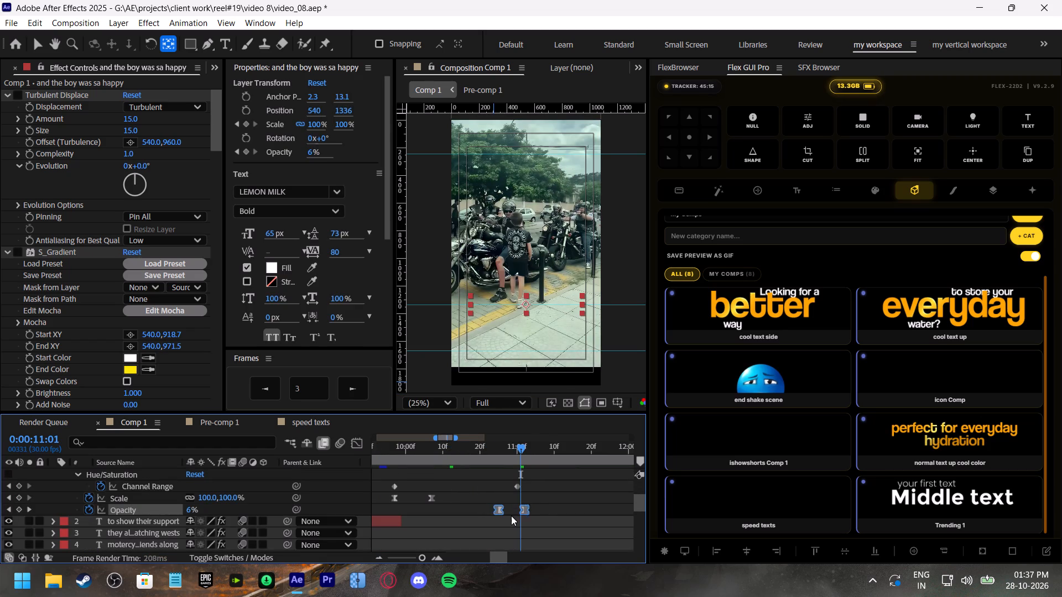
# Shift the "and the boy was sa happy" fade-out Opacity keyframes to about 0:00:11:00 and 0:00:11:07 and preview the fade.
pyautogui.moveTo(511, 516); pyautogui.dragTo(515, 517)
pyautogui.click(476, 448)
pyautogui.press('space')
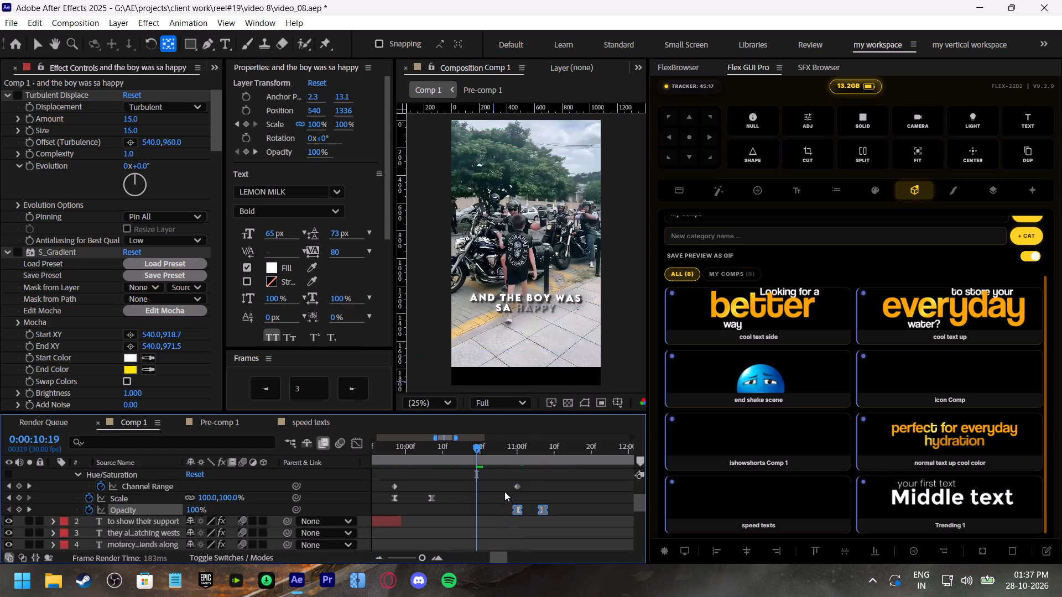
# Play and scrub the section around 0:00:11:00 to check the caption's fade-out and where the following caption should begin.
pyautogui.keyDown('shift'); pyautogui.scroll(1, 531, 502); pyautogui.keyUp('shift')
pyautogui.click(517, 448)
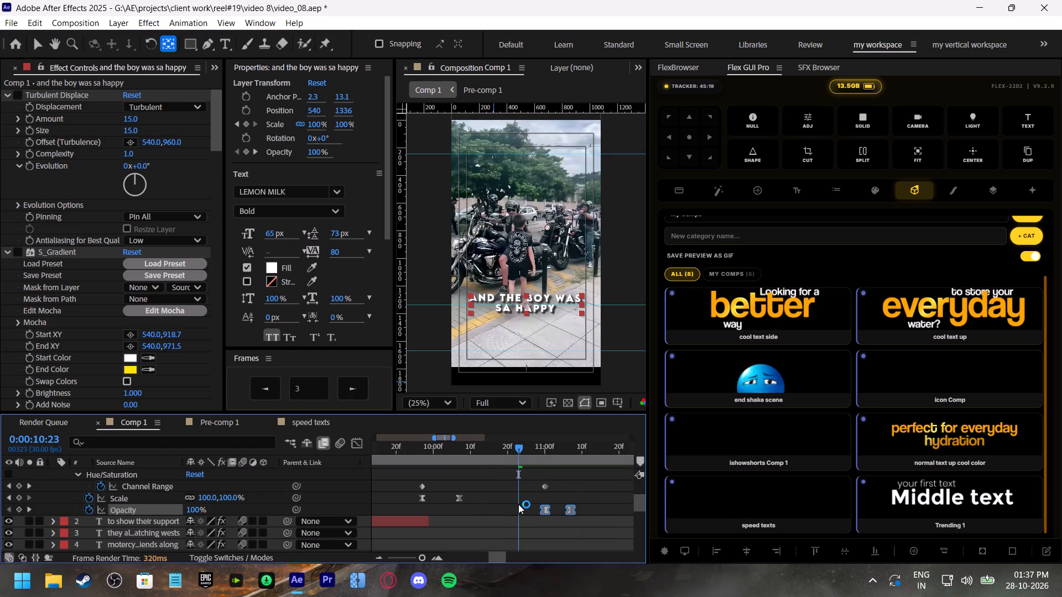
pyautogui.keyDown('shift'); pyautogui.scroll(1, 518, 504); pyautogui.keyUp('shift')
pyautogui.scroll(4, 531, 506)
pyautogui.keyDown('shift'); pyautogui.scroll(-3, 532, 506); pyautogui.keyUp('shift')
pyautogui.press('space')
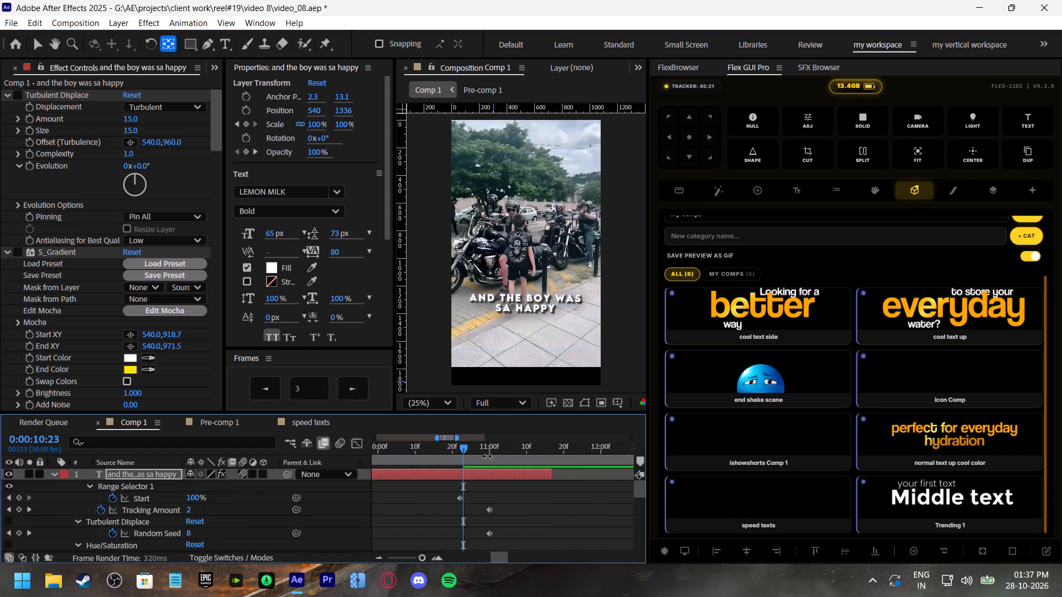
pyautogui.moveTo(486, 446); pyautogui.dragTo(494, 451)
pyautogui.press('space')
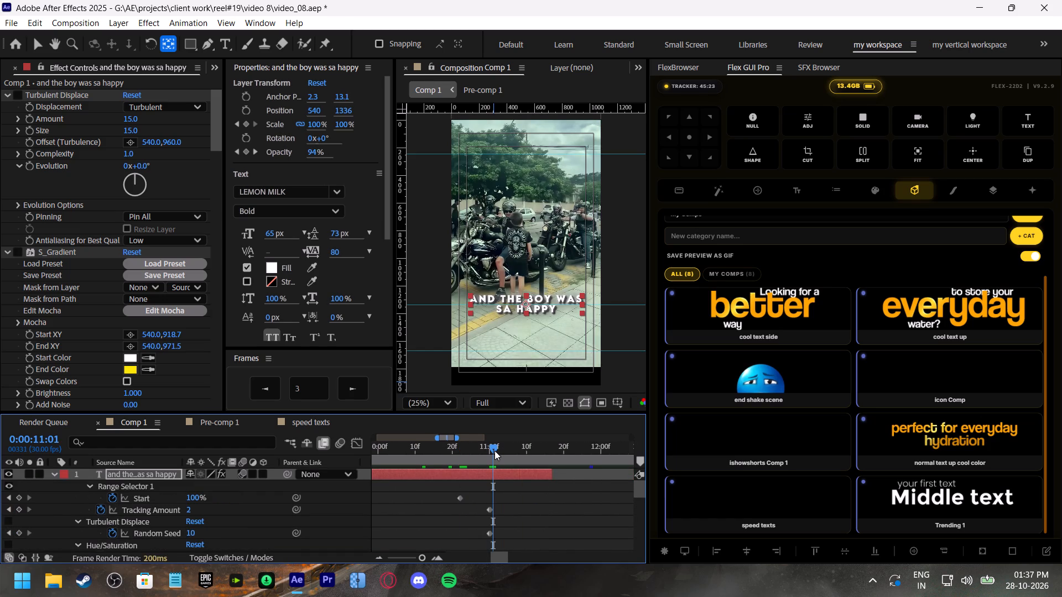
pyautogui.moveTo(497, 450); pyautogui.dragTo(504, 452)
pyautogui.press('space')
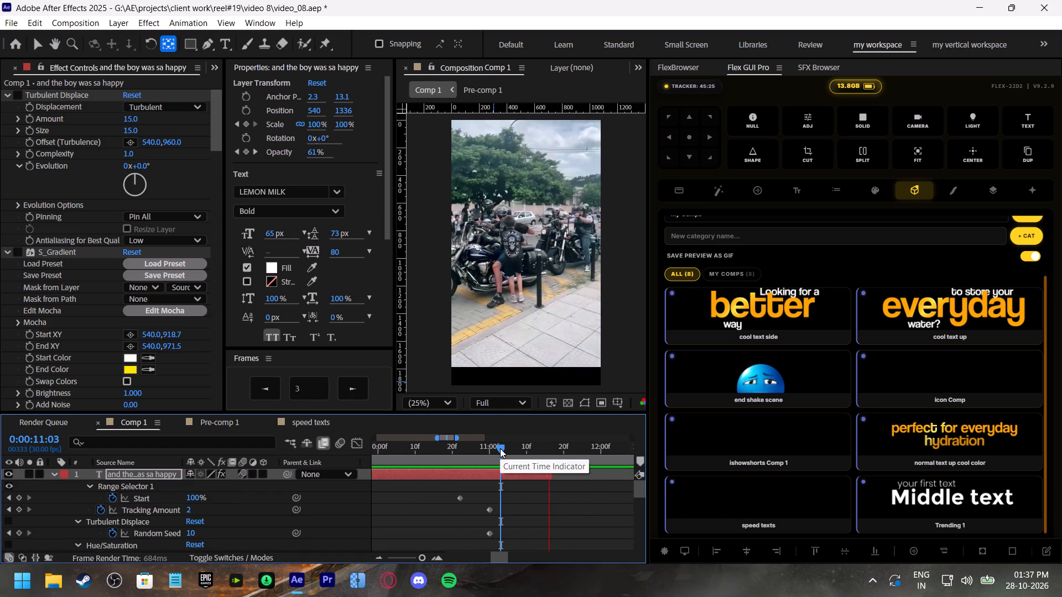
pyautogui.moveTo(500, 448); pyautogui.dragTo(510, 454)
pyautogui.press('space')
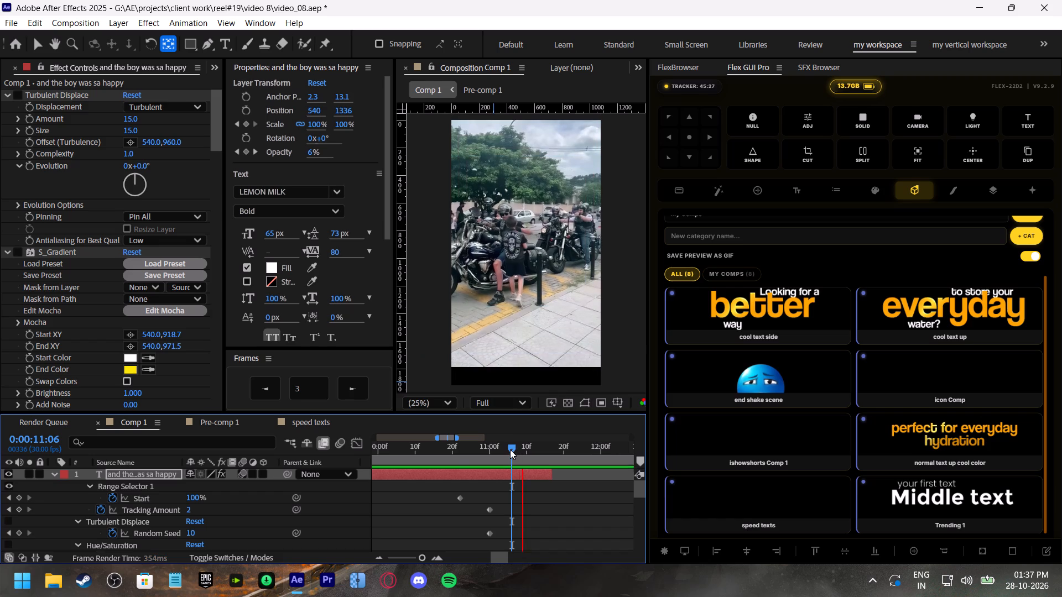
pyautogui.moveTo(510, 449); pyautogui.dragTo(500, 447)
pyautogui.press('space')
# Duplicate the "and the boy was sa happy" caption layer and move the copy to start at about 0:00:11:02.
pyautogui.click(500, 447)
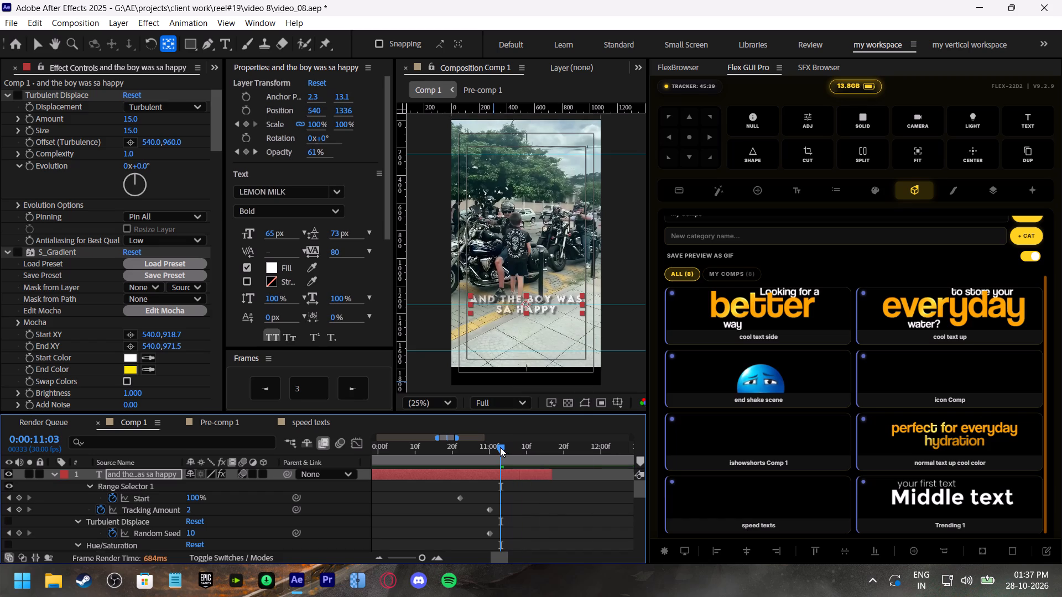
pyautogui.hotkey('ctrl', 'd')
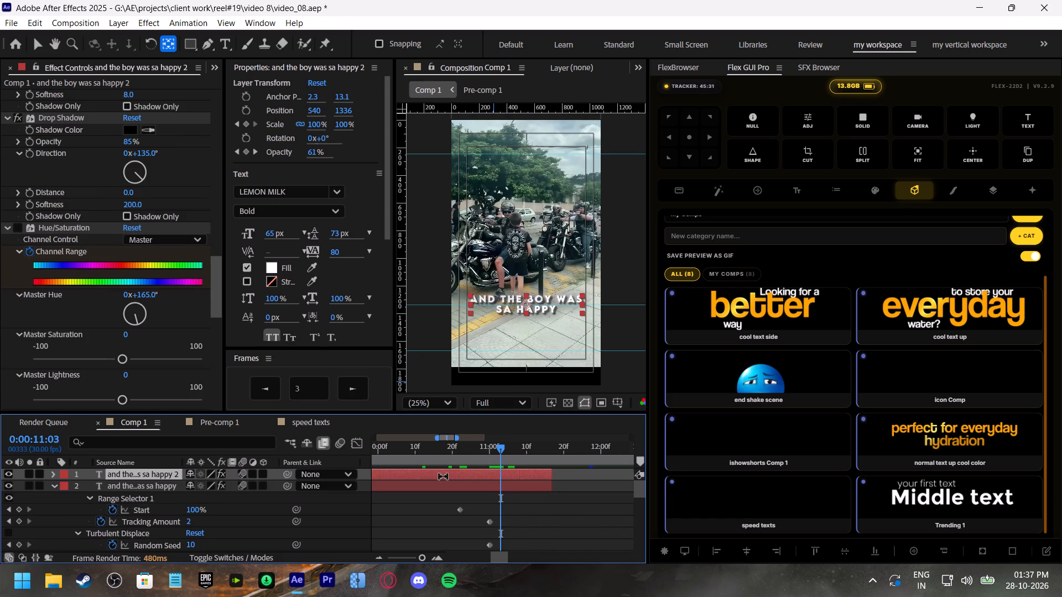
pyautogui.press('v')
pyautogui.moveTo(431, 474); pyautogui.dragTo(560, 481)
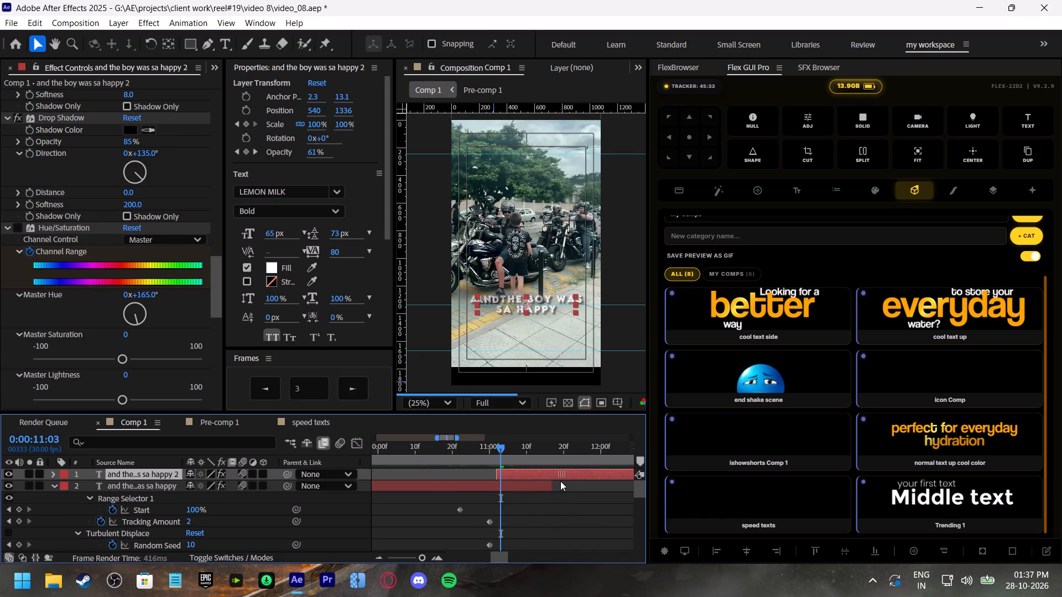
pyautogui.moveTo(560, 481); pyautogui.dragTo(561, 481)
# Shift the original "and the boy was sa happy" fade-out Opacity keyframes to about 0:00:10:29 and 0:00:11:06.
pyautogui.scroll(-2, 552, 510)
pyautogui.moveTo(542, 516); pyautogui.dragTo(473, 524)
pyautogui.moveTo(491, 520); pyautogui.dragTo(486, 520)
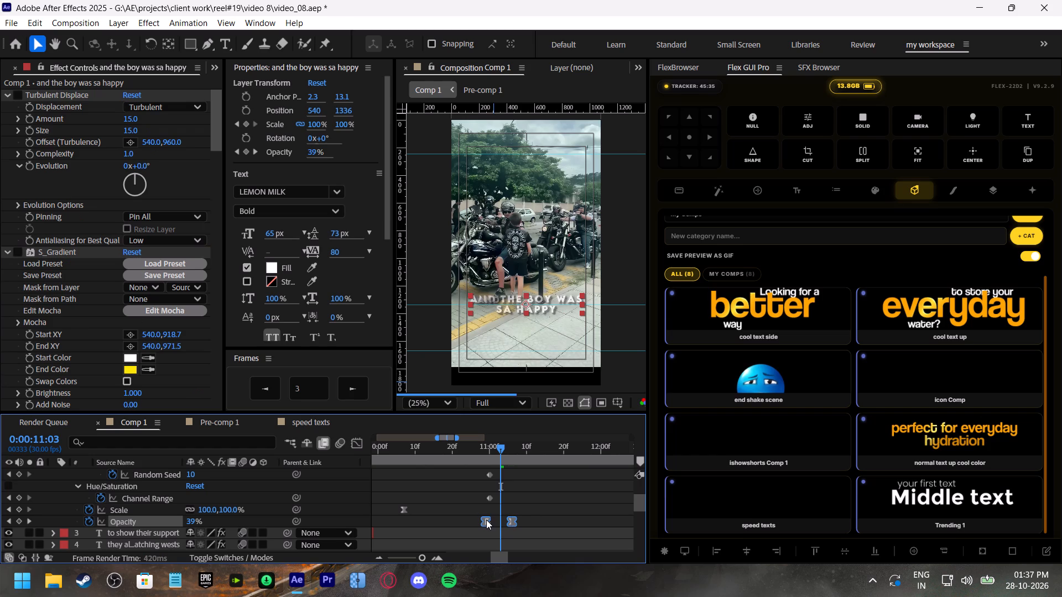
pyautogui.moveTo(486, 520); pyautogui.dragTo(485, 520)
# Trim the end of the original "and the boy was sa happy" layer to about 0:00:11:06.
pyautogui.scroll(5, 551, 516)
pyautogui.click(535, 500)
pyautogui.moveTo(554, 488); pyautogui.dragTo(553, 488)
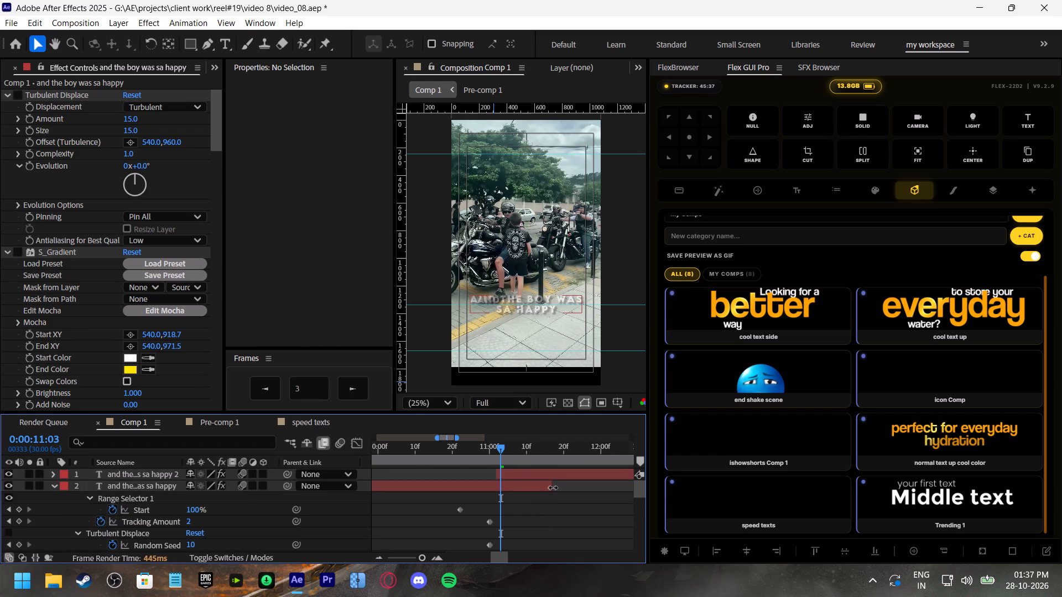
pyautogui.moveTo(553, 488); pyautogui.dragTo(513, 493)
# Replace the copied layer's text with "to see them all" and "there for him" on two lines.
pyautogui.doubleClick(507, 474)
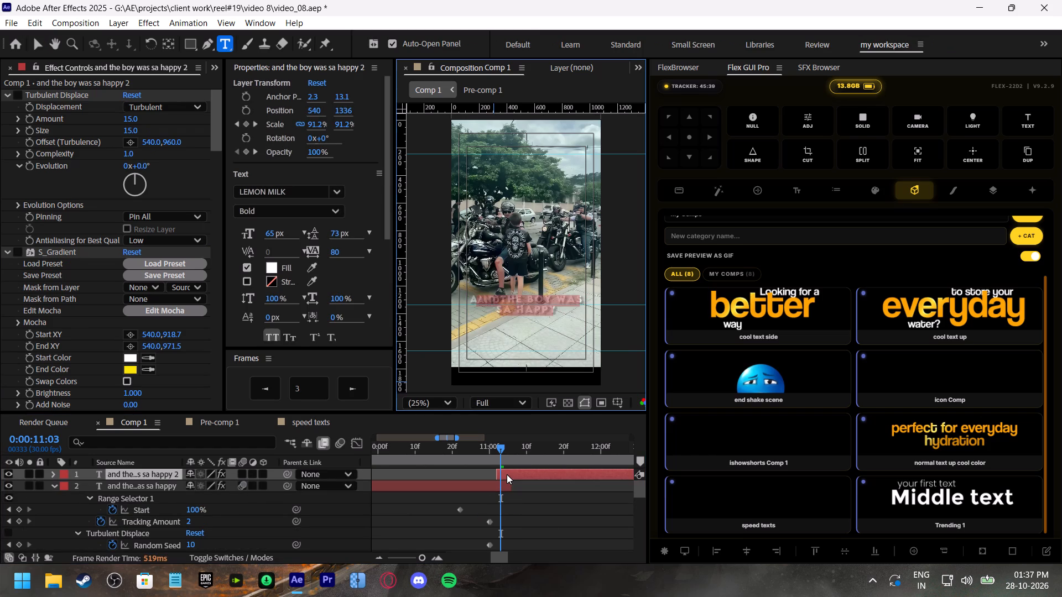
pyautogui.write('to see them')
pyautogui.press('space')
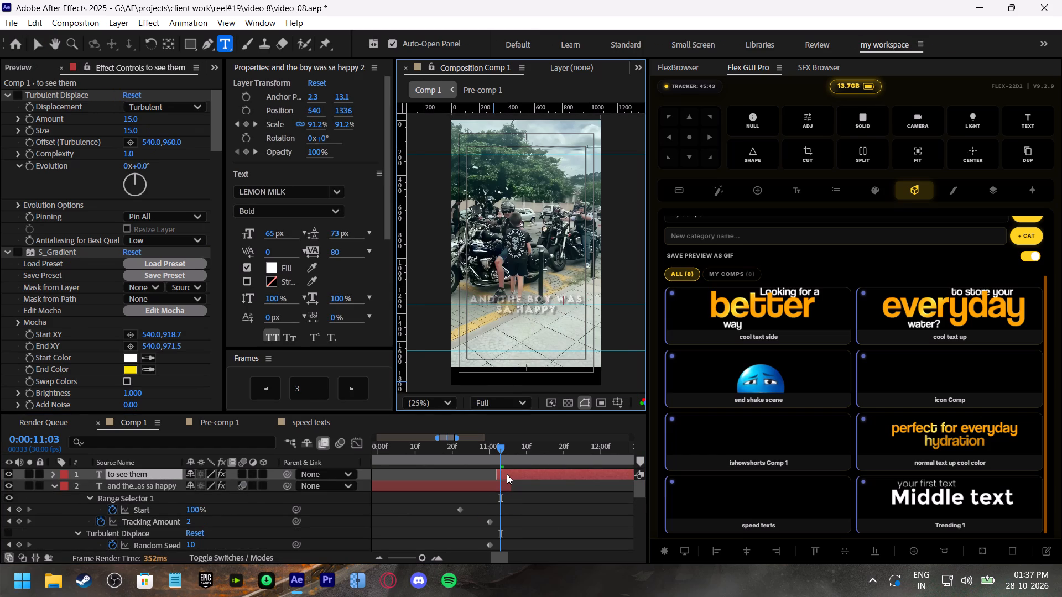
pyautogui.write('all')
pyautogui.press('Return')
pyautogui.write('the')
pyautogui.write('re for him')
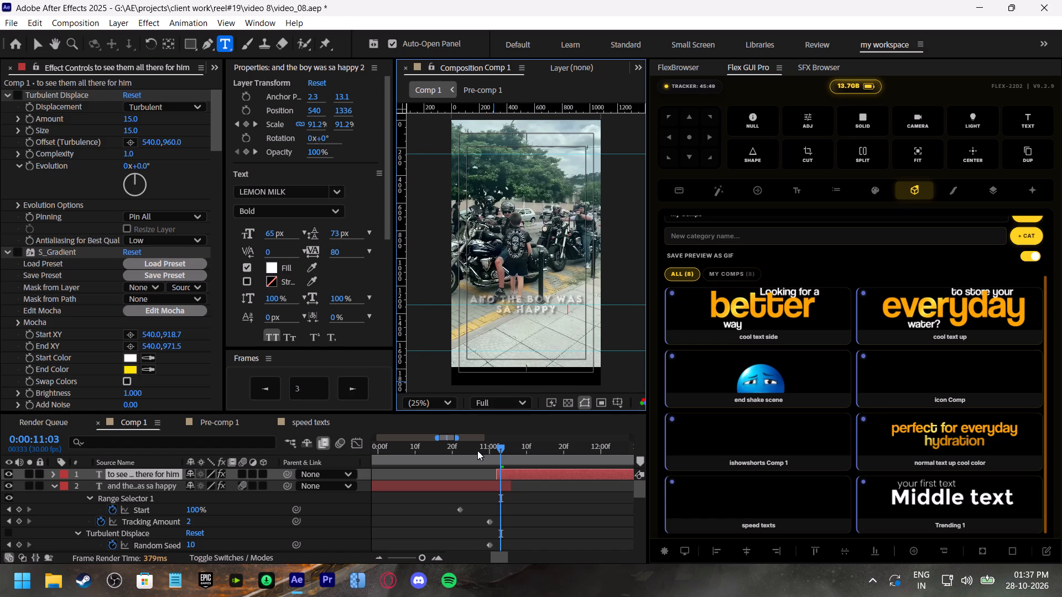
# Preview the "to see them all there for him" caption and move its ending Start keyframe to about 0:00:12:00.
pyautogui.click(477, 448)
pyautogui.press('space')
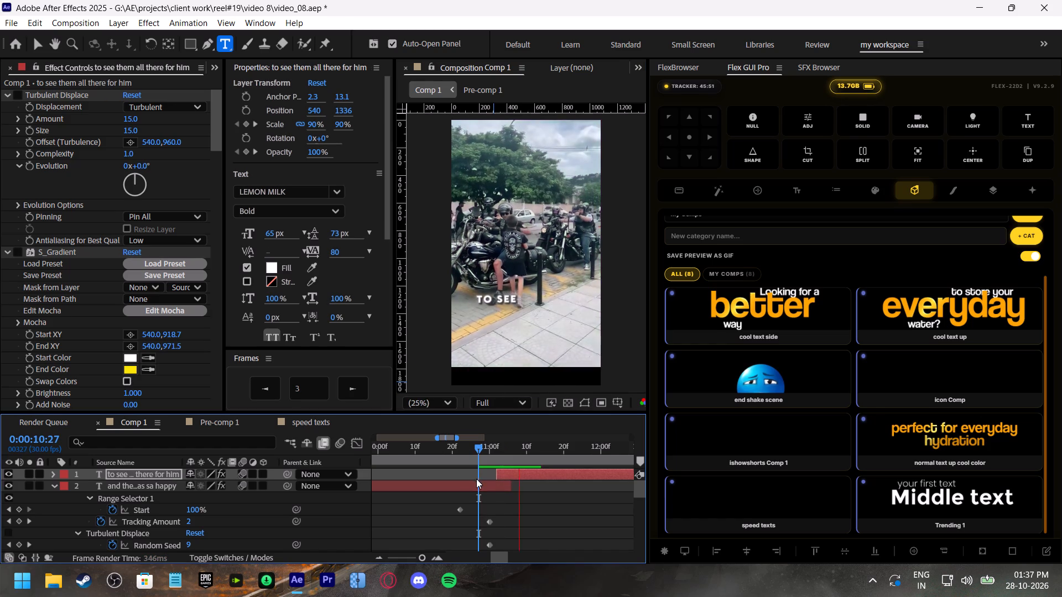
pyautogui.keyDown('shift'); pyautogui.scroll(-1, 496, 494); pyautogui.keyUp('shift')
pyautogui.click(447, 451)
pyautogui.keyDown('shift'); pyautogui.scroll(-1, 512, 488); pyautogui.keyUp('shift')
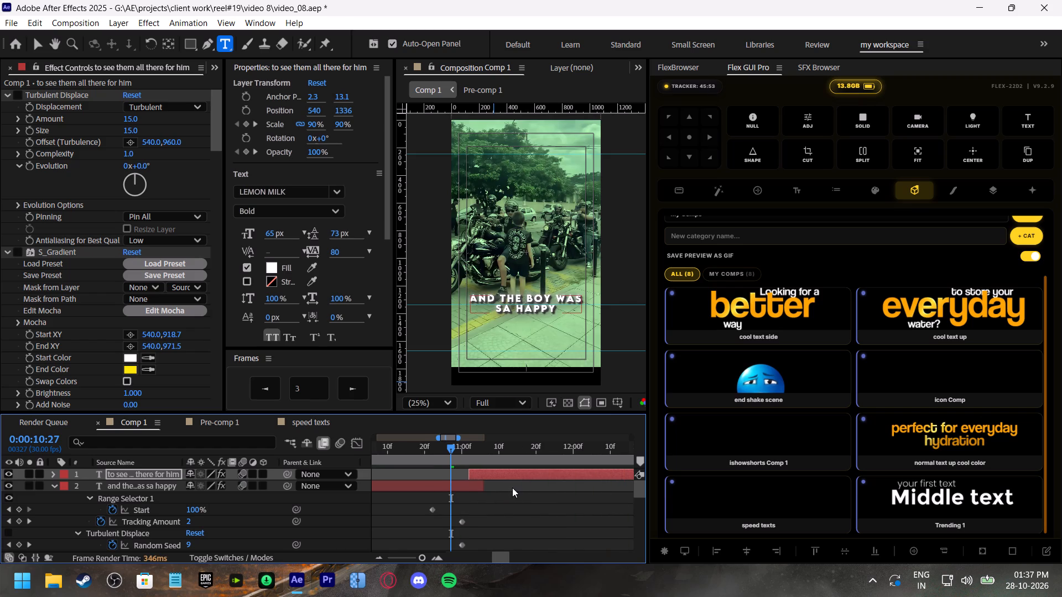
pyautogui.keyDown('shift'); pyautogui.scroll(-2, 512, 488); pyautogui.keyUp('shift')
pyautogui.press('space')
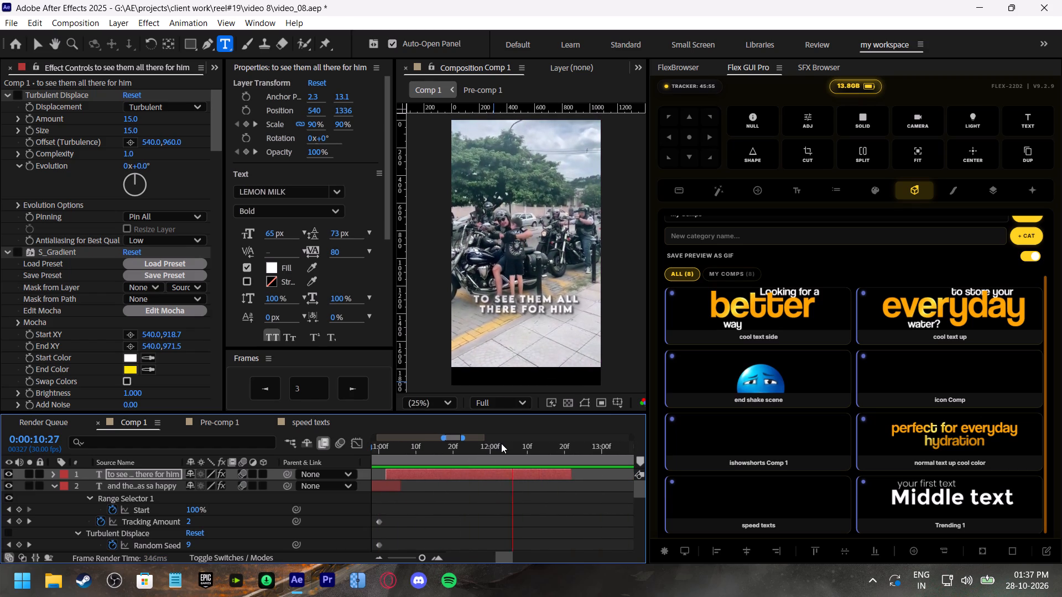
pyautogui.click(501, 443)
pyautogui.click(505, 475)
pyautogui.press('u')
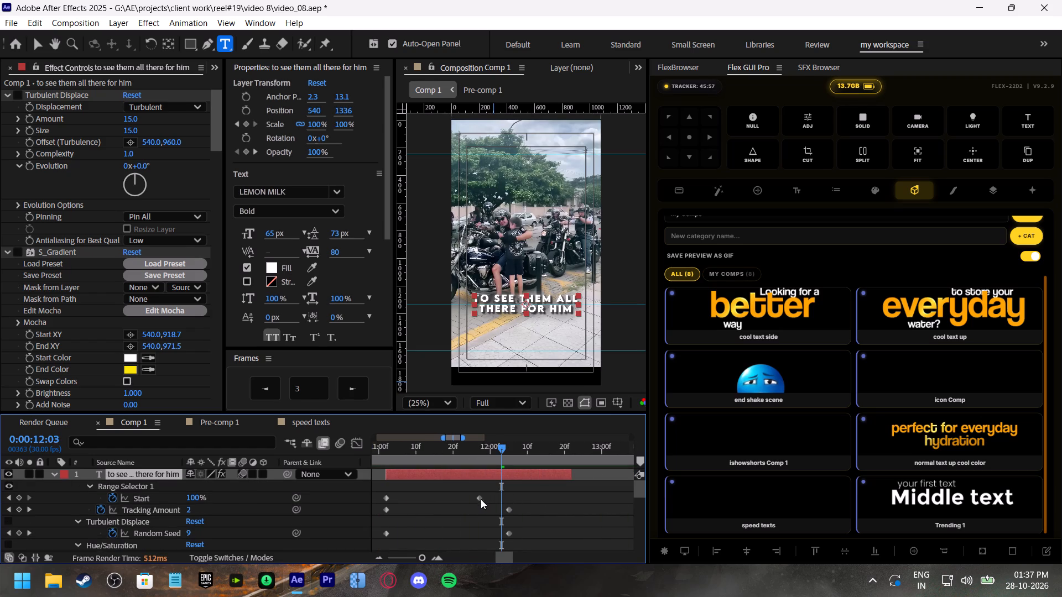
pyautogui.moveTo(479, 498); pyautogui.dragTo(489, 502)
# Preview the retimed caption and shift its fade-out Opacity keyframes to about 0:00:12:08 and 0:00:12:15.
pyautogui.click(382, 451)
pyautogui.press('space')
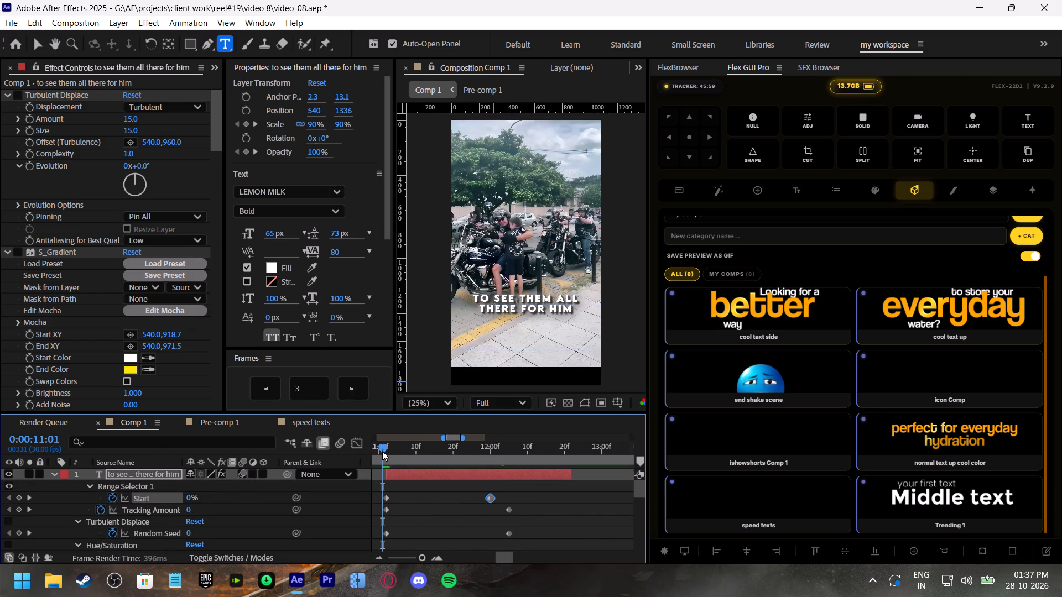
pyautogui.click(494, 449)
pyautogui.press('space')
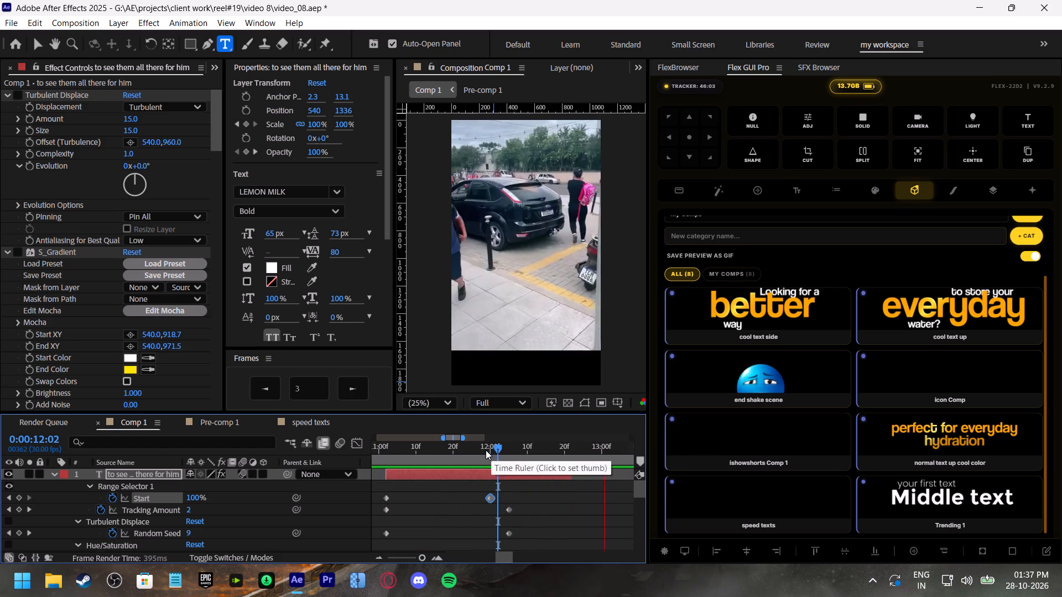
pyautogui.click(486, 450)
pyautogui.press('space')
pyautogui.moveTo(508, 445); pyautogui.dragTo(519, 451)
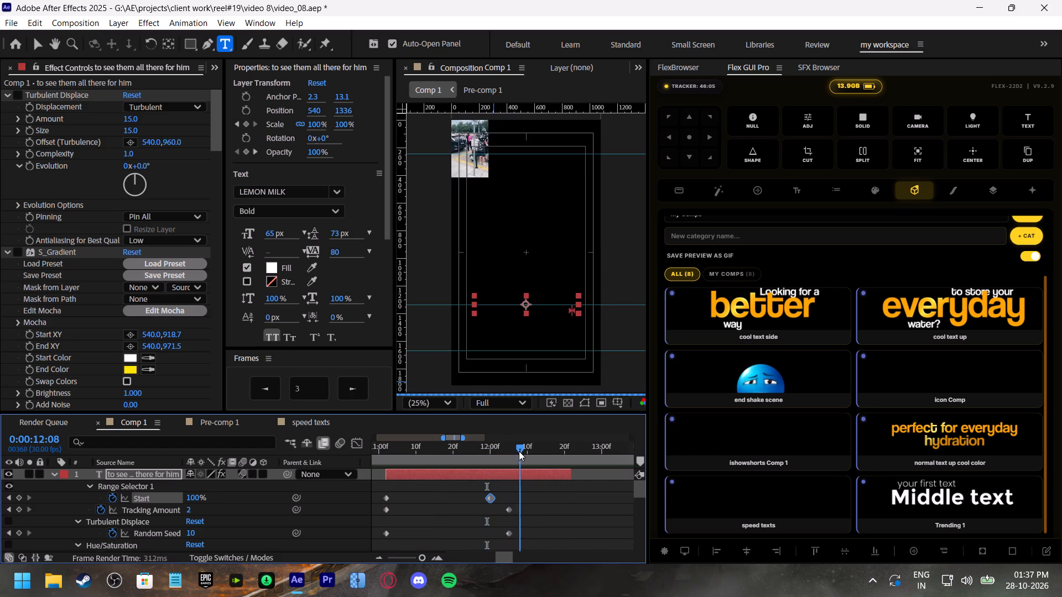
pyautogui.moveTo(519, 451); pyautogui.dragTo(520, 452)
pyautogui.scroll(-3, 549, 486)
pyautogui.moveTo(560, 477); pyautogui.dragTo(497, 474)
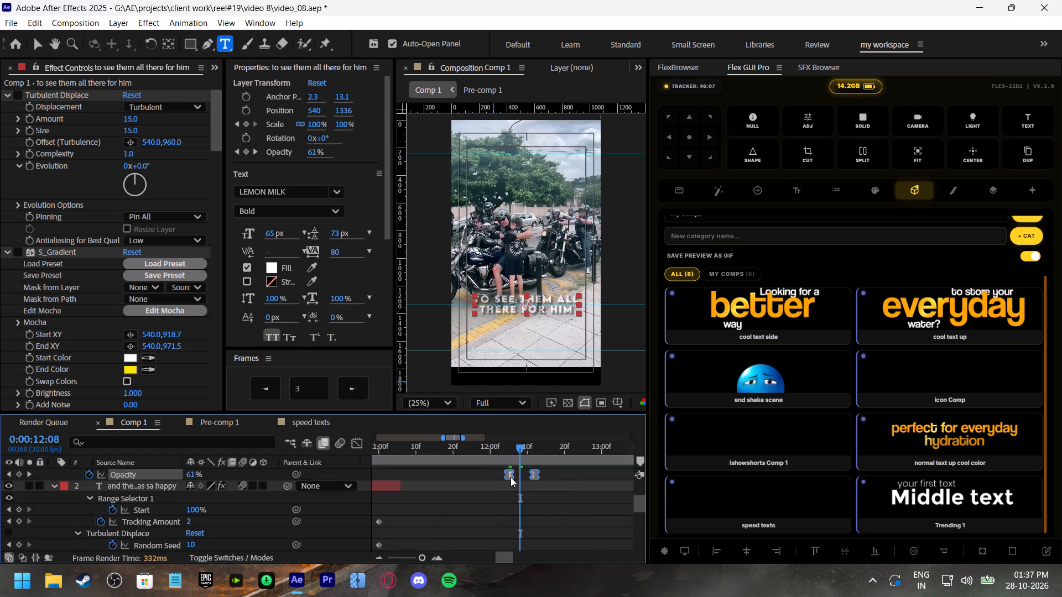
pyautogui.moveTo(511, 477); pyautogui.dragTo(520, 483)
# Preview the "to see them all there for him" fade-out and the footage that follows it.
pyautogui.click(502, 439)
pyautogui.click(503, 446)
pyautogui.press('space')
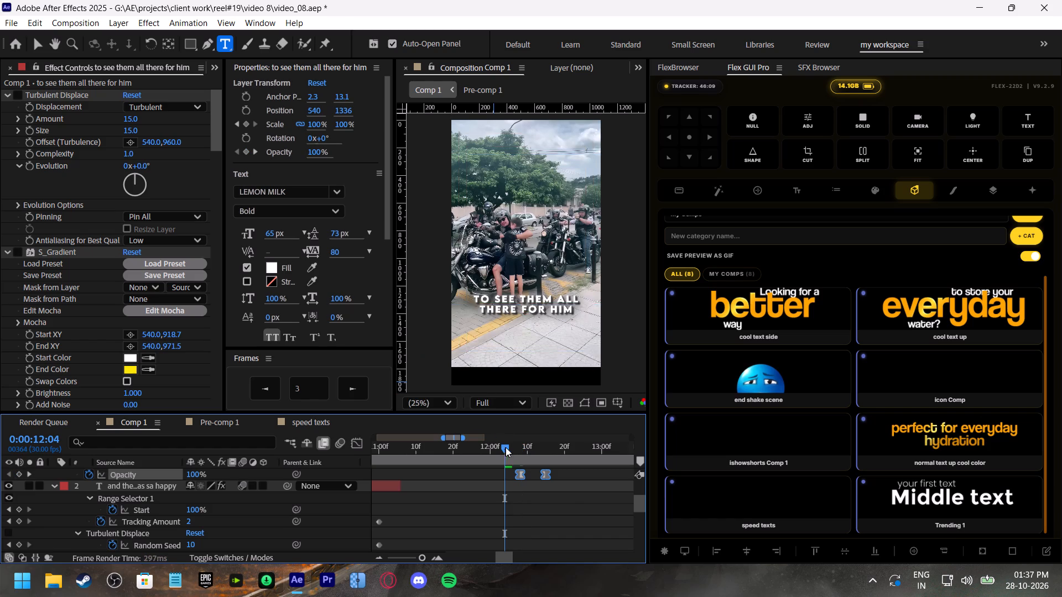
pyautogui.keyDown('shift'); pyautogui.scroll(2, 566, 496); pyautogui.keyUp('shift')
pyautogui.scroll(5, 593, 506)
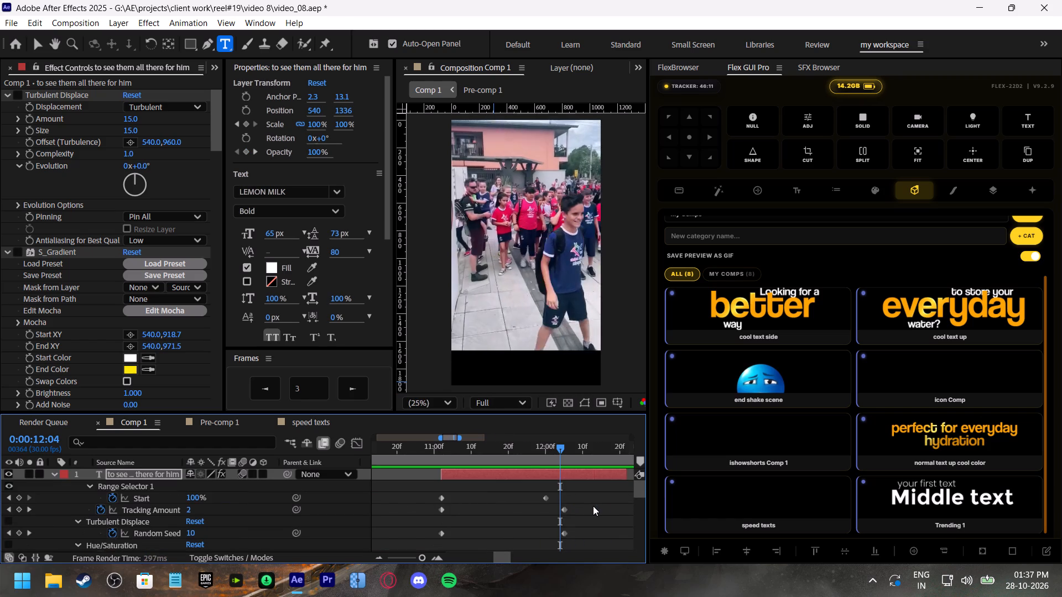
pyautogui.keyDown('shift'); pyautogui.scroll(-4, 593, 506); pyautogui.keyUp('shift')
pyautogui.click(485, 444)
pyautogui.press('space')
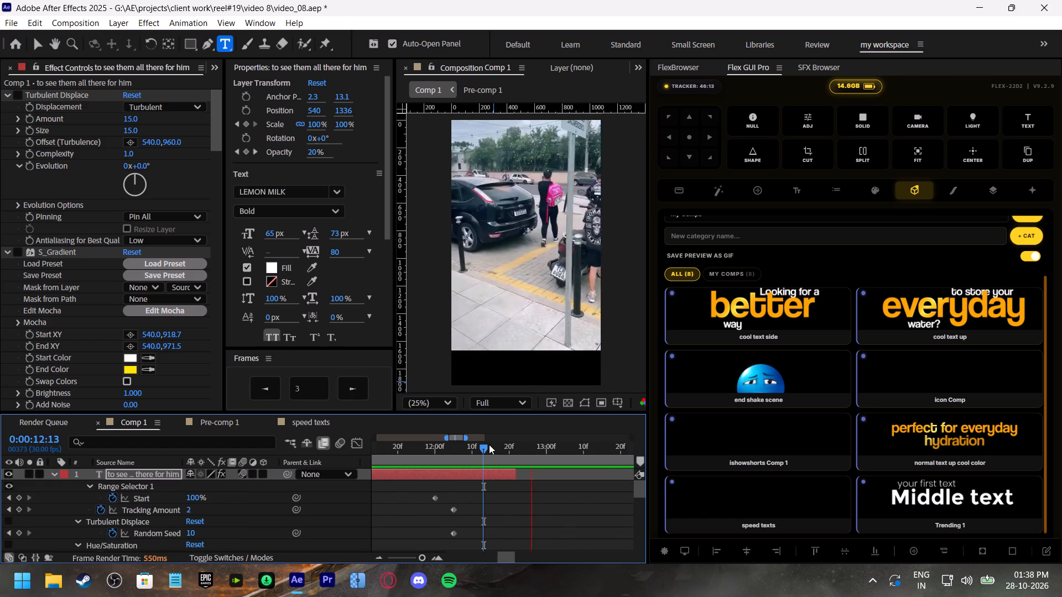
# Collapse the expanded properties of the "to see them all there for him" and "and the boy was sa happy" layers.
pyautogui.click(486, 443)
pyautogui.click(483, 473)
pyautogui.click(55, 475)
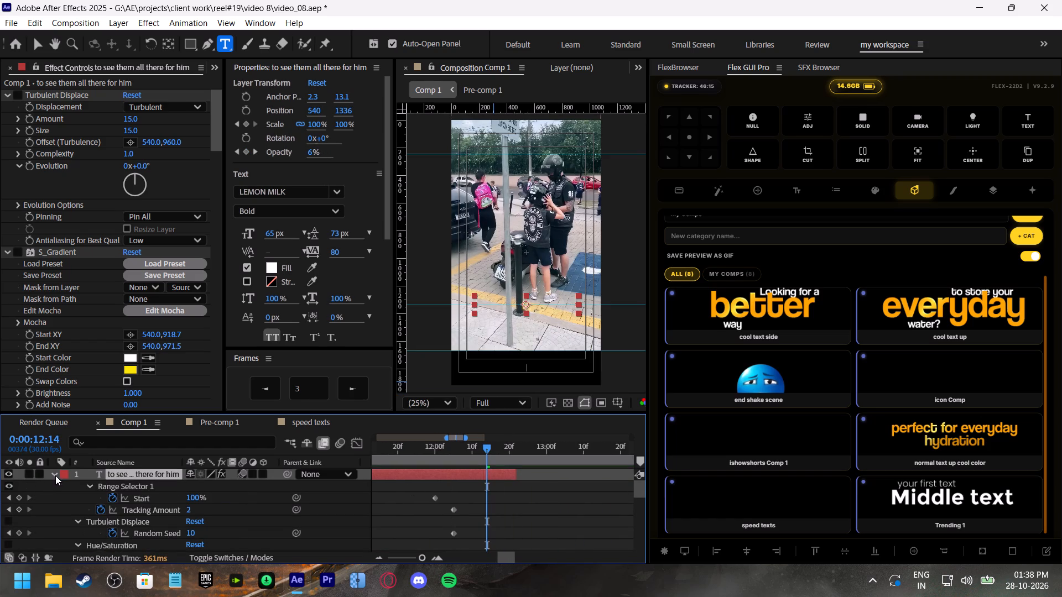
pyautogui.click(55, 488)
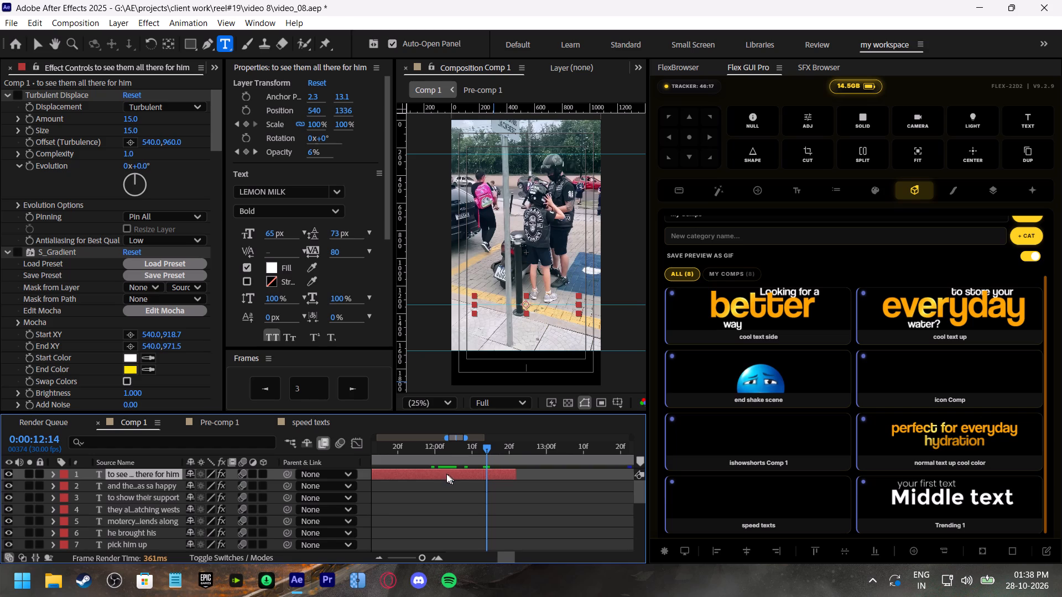
# Duplicate the "to see them all there for him" layer and move the copy to start at about 0:00:12:14.
pyautogui.hotkey('ctrl', 'd')
pyautogui.moveTo(400, 470); pyautogui.dragTo(552, 483)
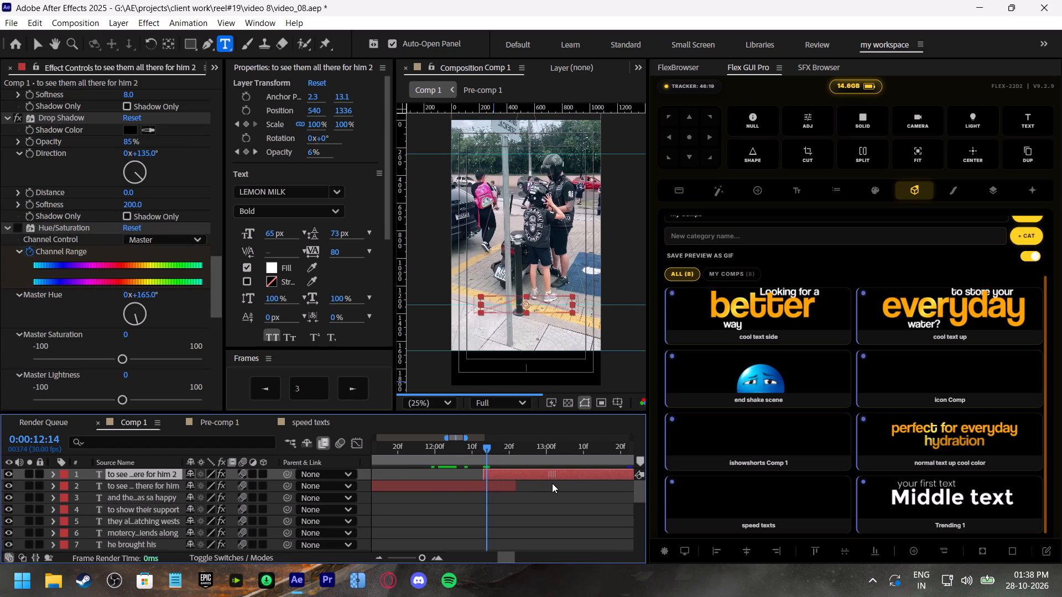
pyautogui.moveTo(552, 483); pyautogui.dragTo(554, 483)
# Preview the next section and replace the copied layer's text with "but when his" and "classmate saw him" on two lines.
pyautogui.press('space')
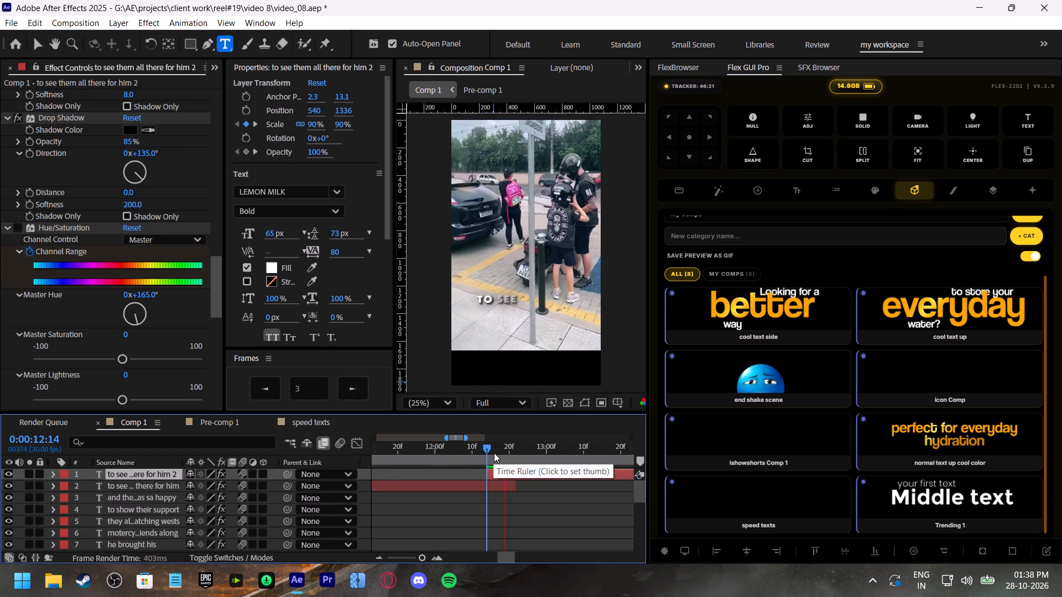
pyautogui.click(494, 448)
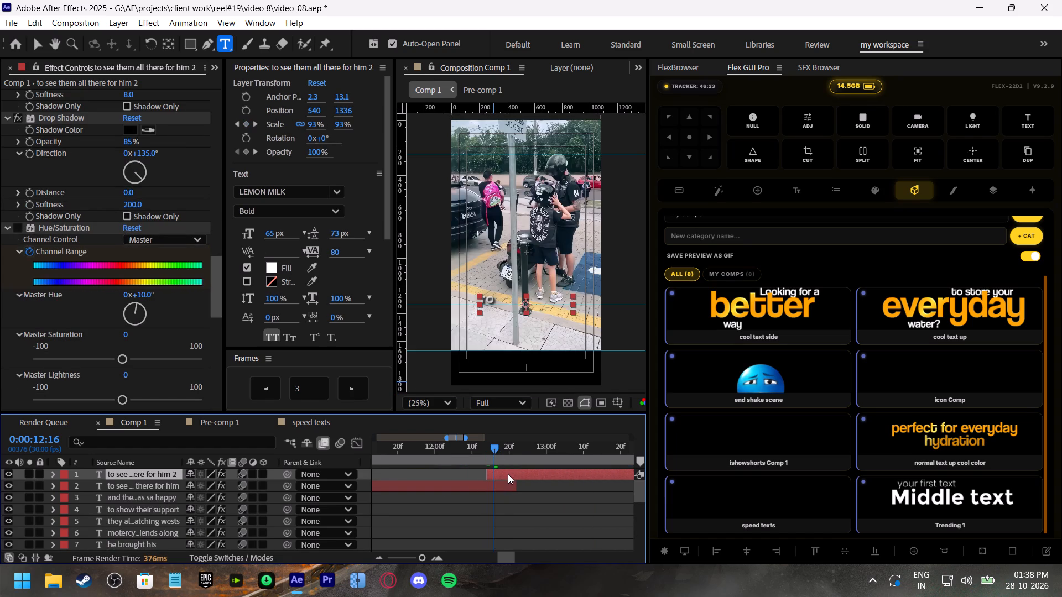
pyautogui.keyDown('shift'); pyautogui.scroll(-2, 508, 477); pyautogui.keyUp('shift')
pyautogui.doubleClick(470, 473)
pyautogui.write('but when')
pyautogui.press('space')
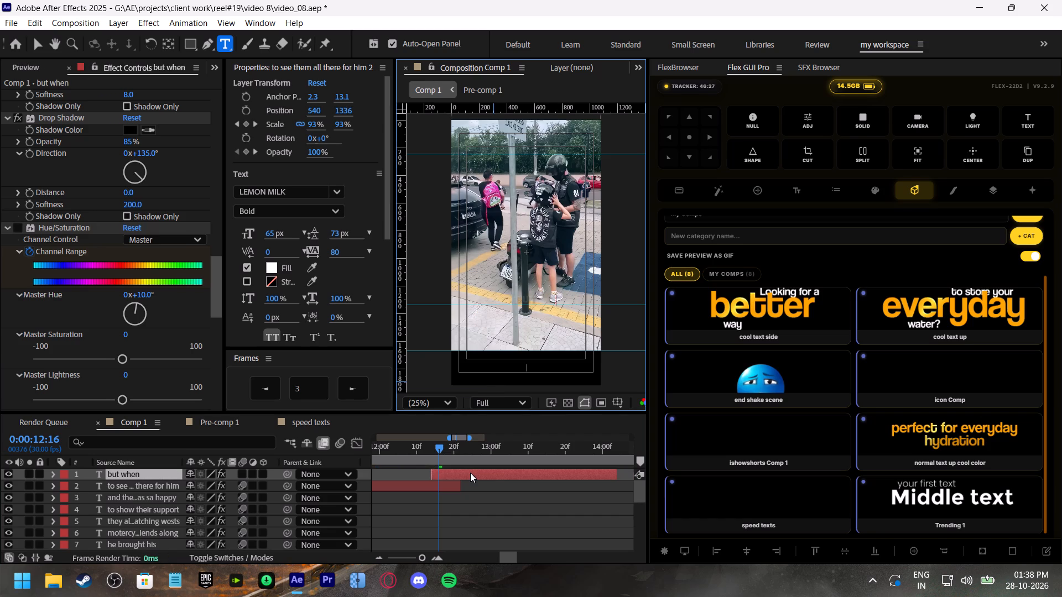
pyautogui.write('his c')
pyautogui.press('BackSpace')
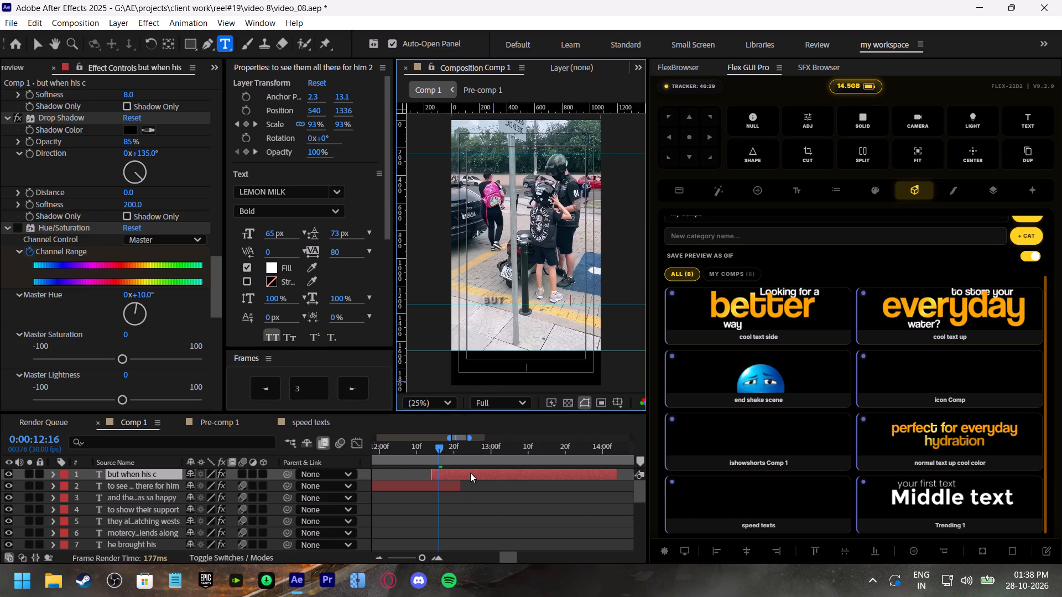
pyautogui.press('BackSpace')
pyautogui.press('Return')
pyautogui.write('classmate saw him')
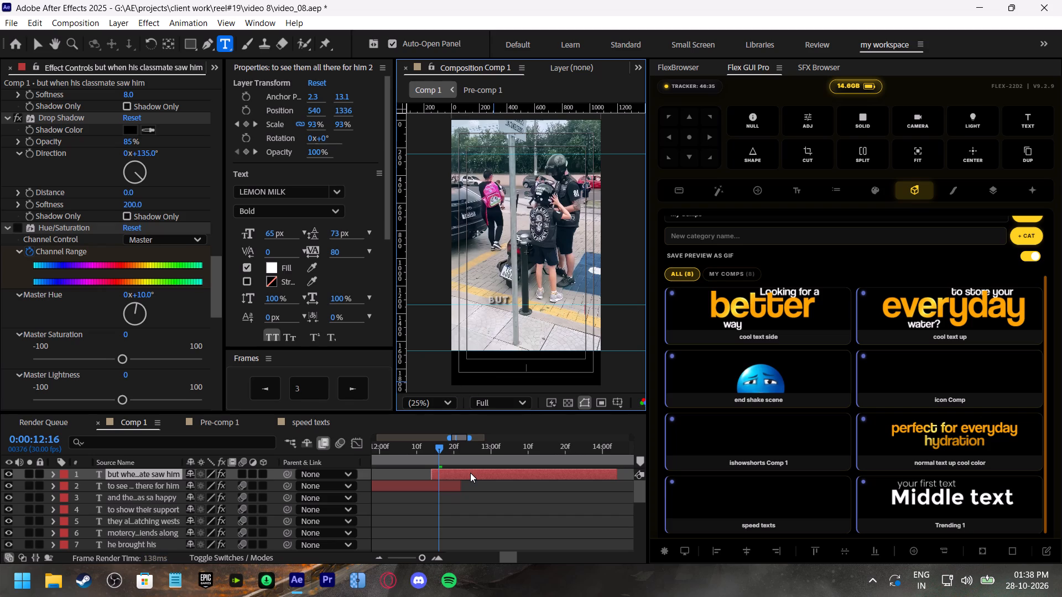
# Preview the "but when his classmate saw him" caption from its start through its fade-out, stopping at 0:00:13:23.
pyautogui.click(421, 451)
pyautogui.press('space')
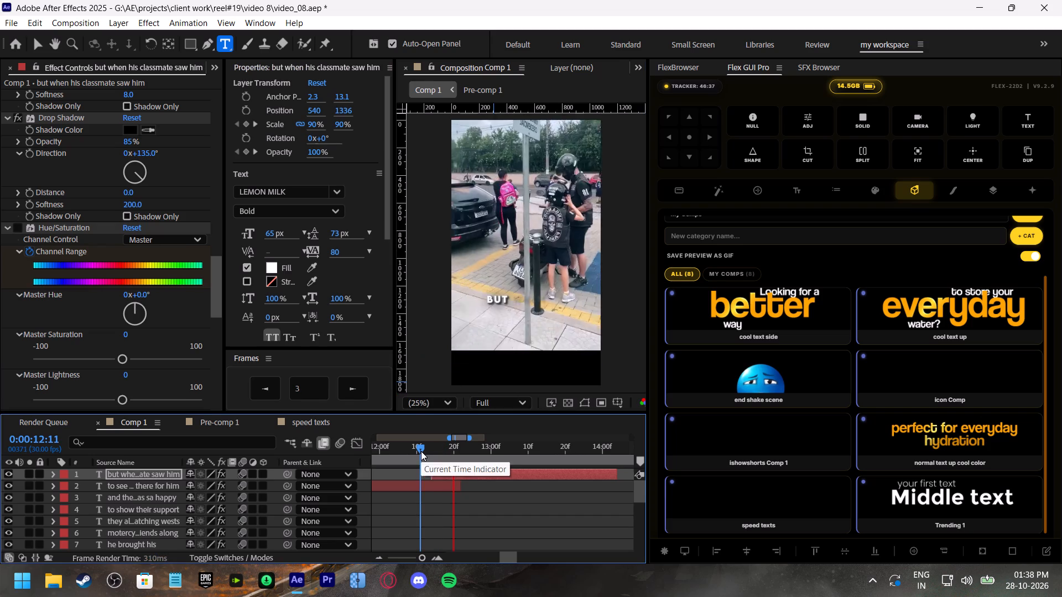
pyautogui.moveTo(566, 443); pyautogui.dragTo(491, 447)
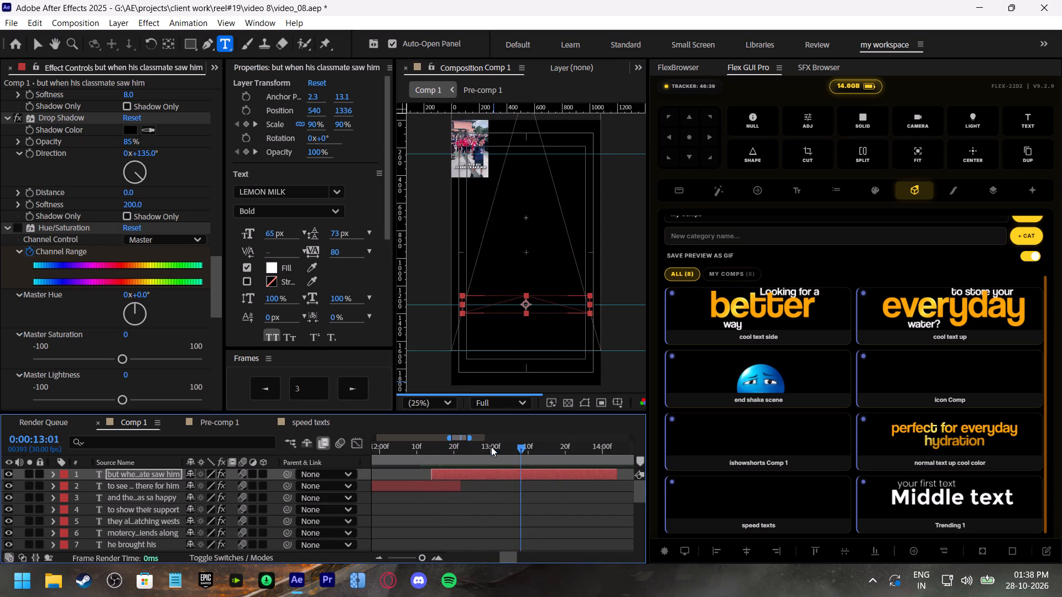
pyautogui.moveTo(491, 447); pyautogui.dragTo(381, 457)
pyautogui.press('space')
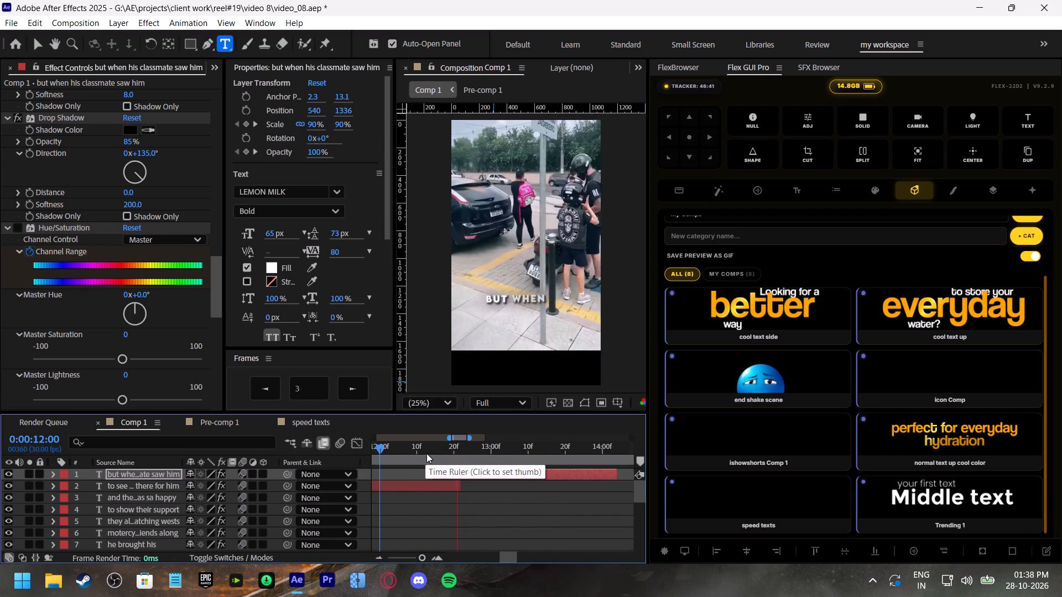
pyautogui.moveTo(532, 447); pyautogui.dragTo(556, 457)
pyautogui.press('space')
pyautogui.moveTo(559, 449); pyautogui.dragTo(577, 463)
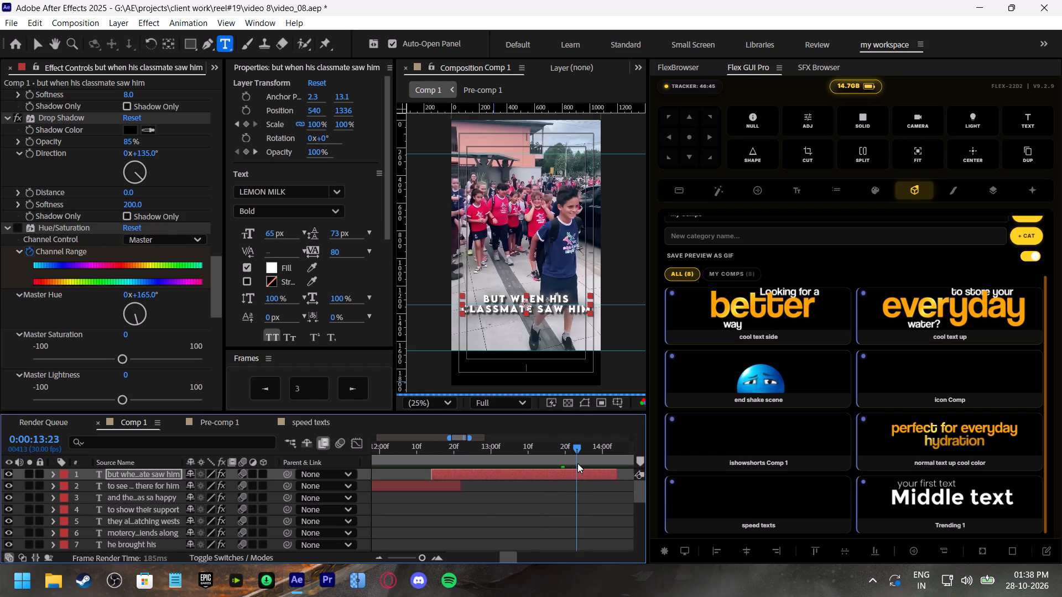
pyautogui.moveTo(577, 463); pyautogui.dragTo(577, 463)
pyautogui.press('space')
pyautogui.click(575, 447)
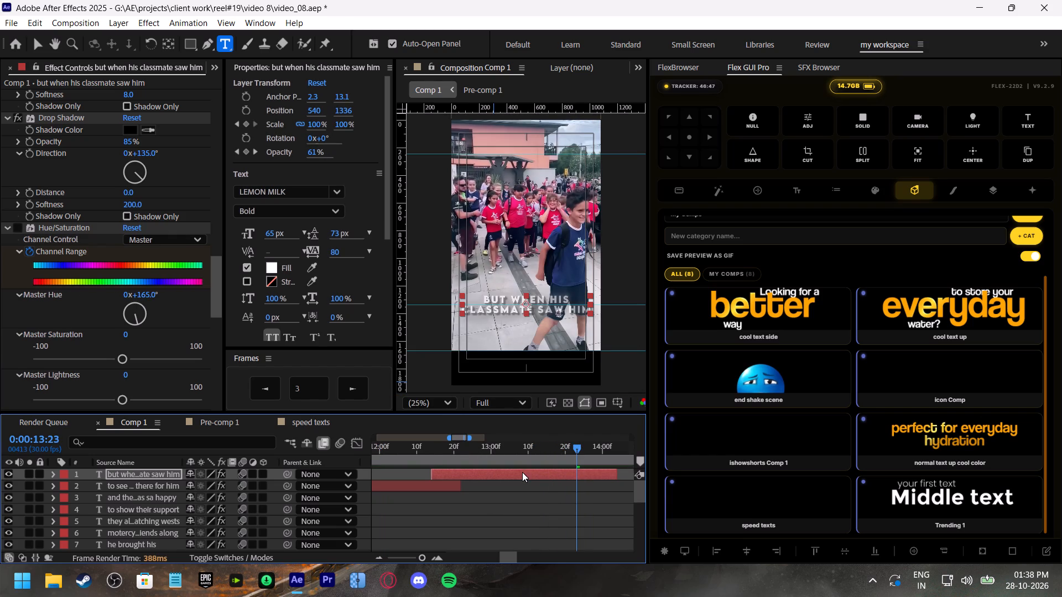
# Duplicate the "but when his classmate saw him" layer, start the copy at about 0:00:13:23, and trim the original's end to about there.
pyautogui.click(522, 472)
pyautogui.hotkey('ctrl', 'd')
pyautogui.keyDown('shift'); pyautogui.scroll(-2, 524, 502); pyautogui.keyUp('shift')
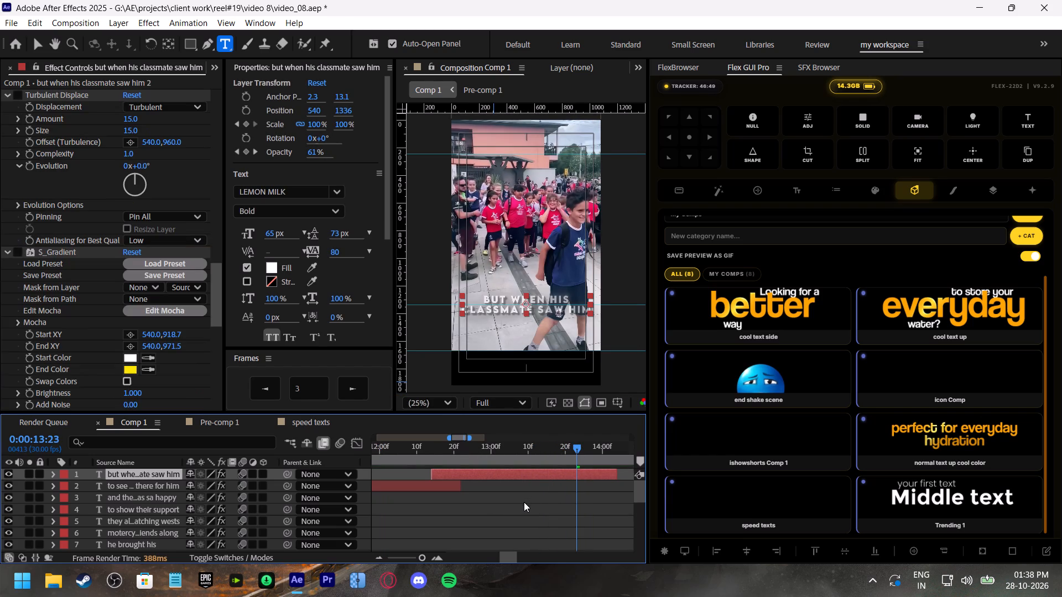
pyautogui.moveTo(428, 474); pyautogui.dragTo(491, 475)
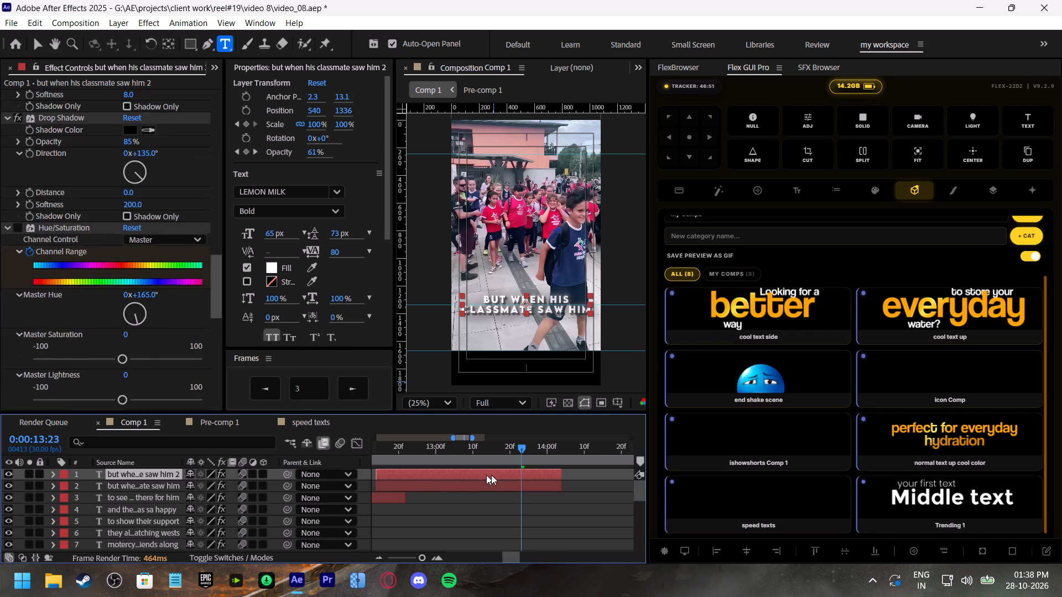
pyautogui.moveTo(491, 475); pyautogui.dragTo(570, 476)
pyautogui.moveTo(561, 486); pyautogui.dragTo(528, 488)
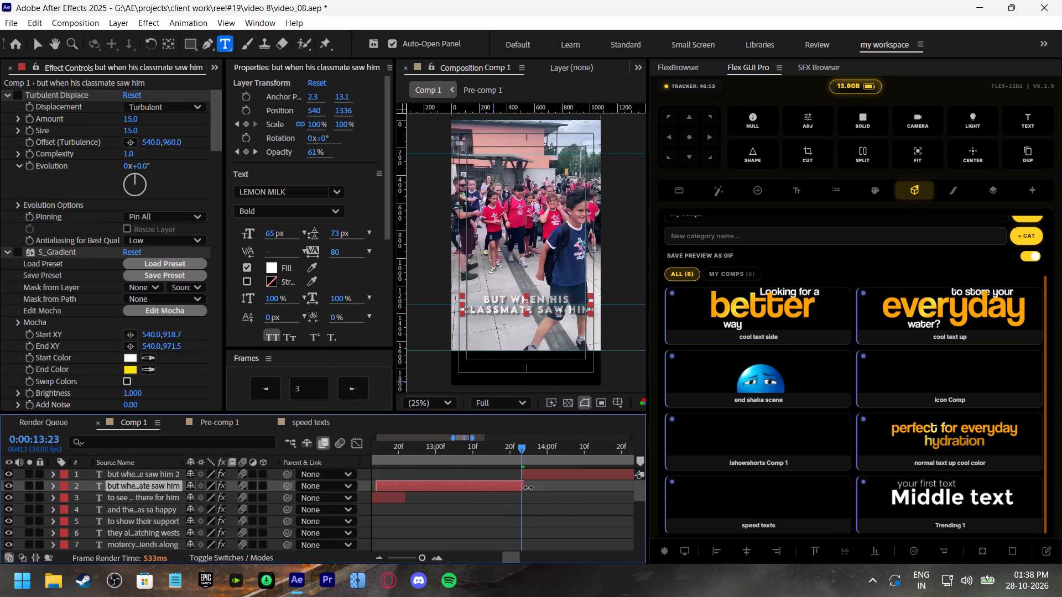
# Preview the following section and replace the copied layer's text with "surrounded by" and "the bikers" on two lines.
pyautogui.keyDown('shift'); pyautogui.scroll(-3, 532, 505); pyautogui.keyUp('shift')
pyautogui.press('space')
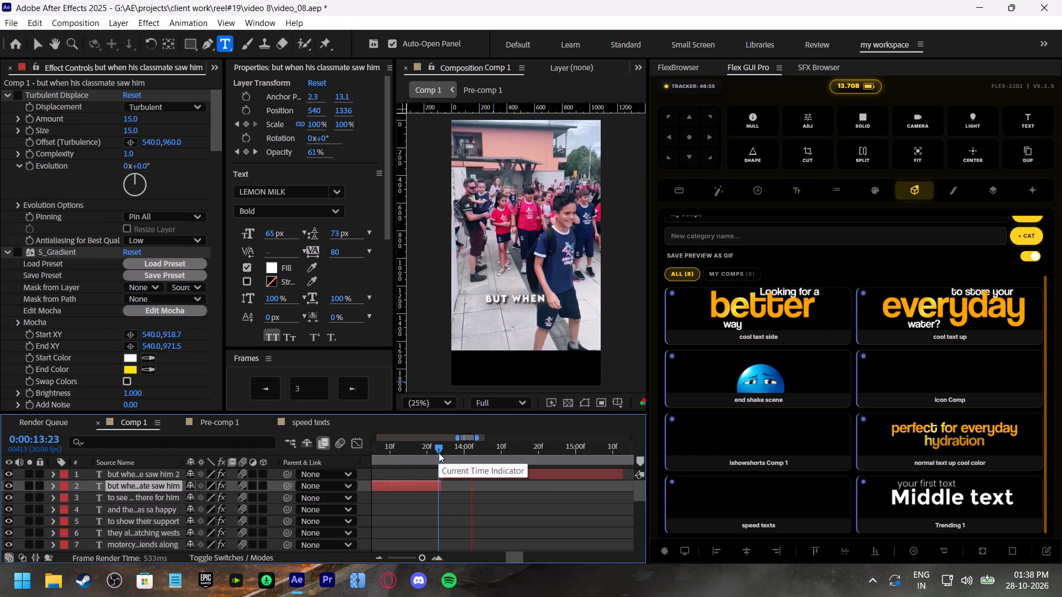
pyautogui.click(439, 453)
pyautogui.press('space')
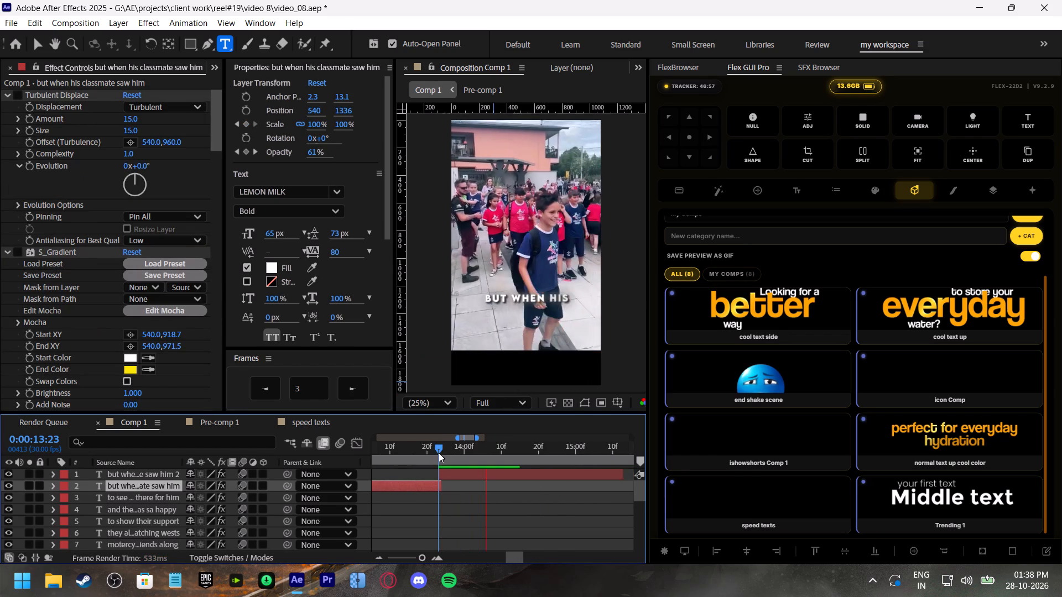
pyautogui.click(439, 453)
pyautogui.doubleClick(462, 472)
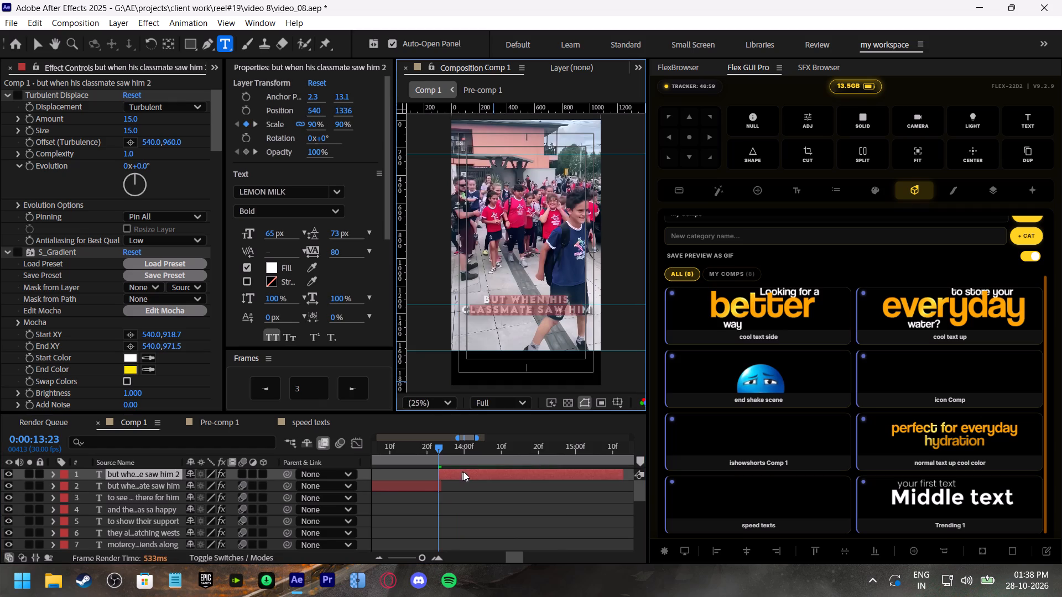
pyautogui.write('surr')
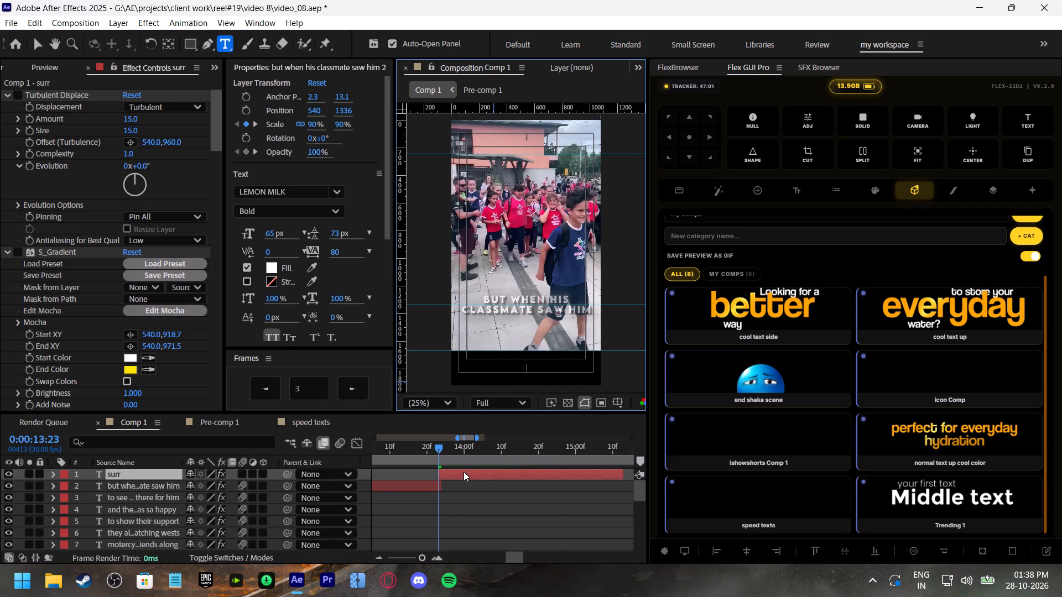
pyautogui.write('ounded by')
pyautogui.press('space')
pyautogui.press('BackSpace')
pyautogui.press('Return')
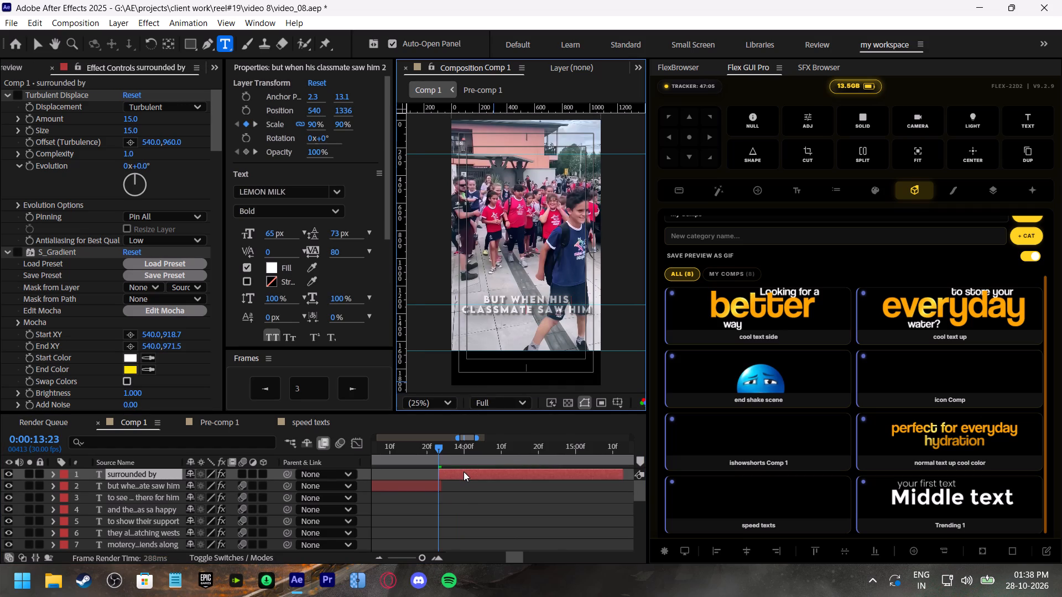
pyautogui.write('the bikers')
pyautogui.click(450, 506)
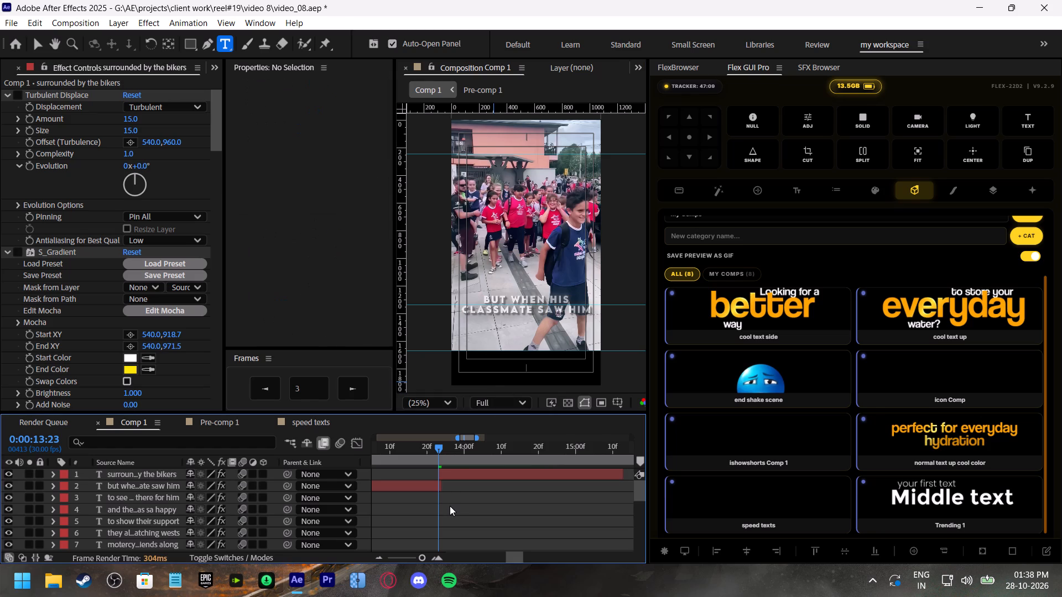
# Save the project.
pyautogui.hotkey('ctrl', 's')
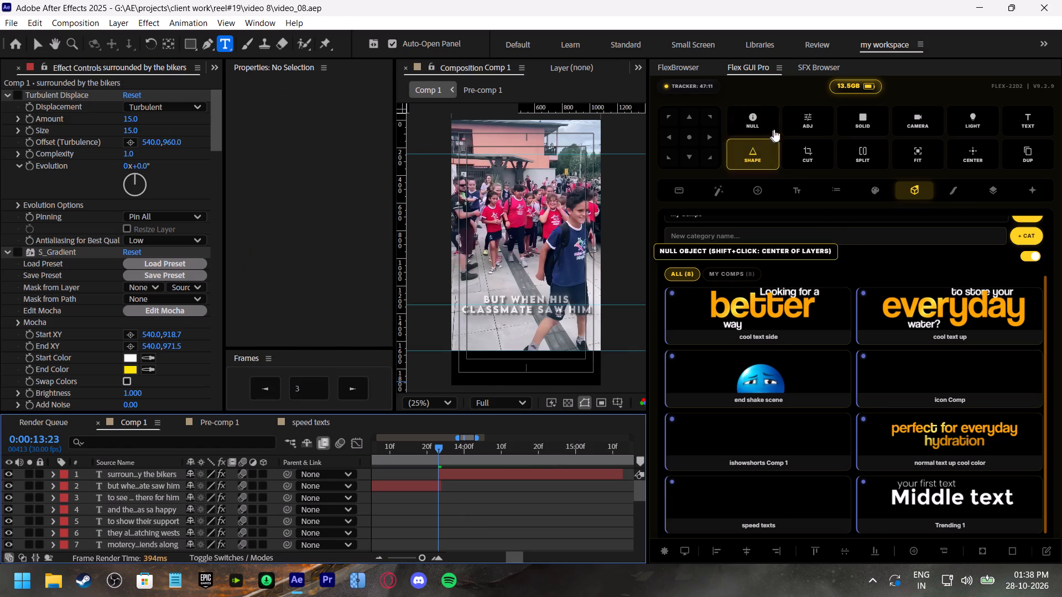
# Purge the cached memory with Flex GUI Pro.
pyautogui.click(839, 91)
pyautogui.click(900, 348)
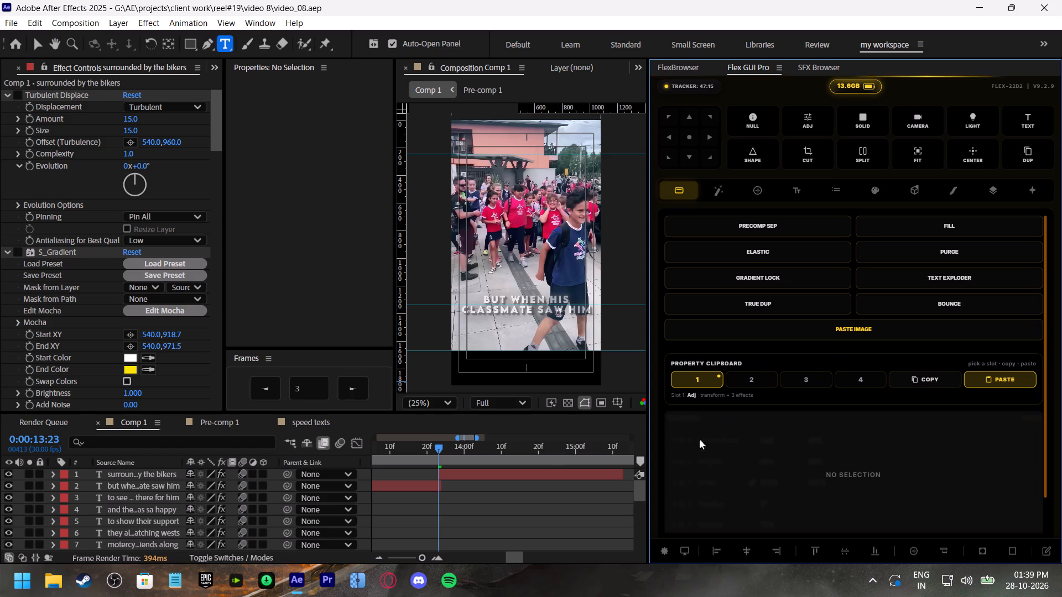
pyautogui.scroll(1, 498, 494)
pyautogui.scroll(-1, 501, 503)
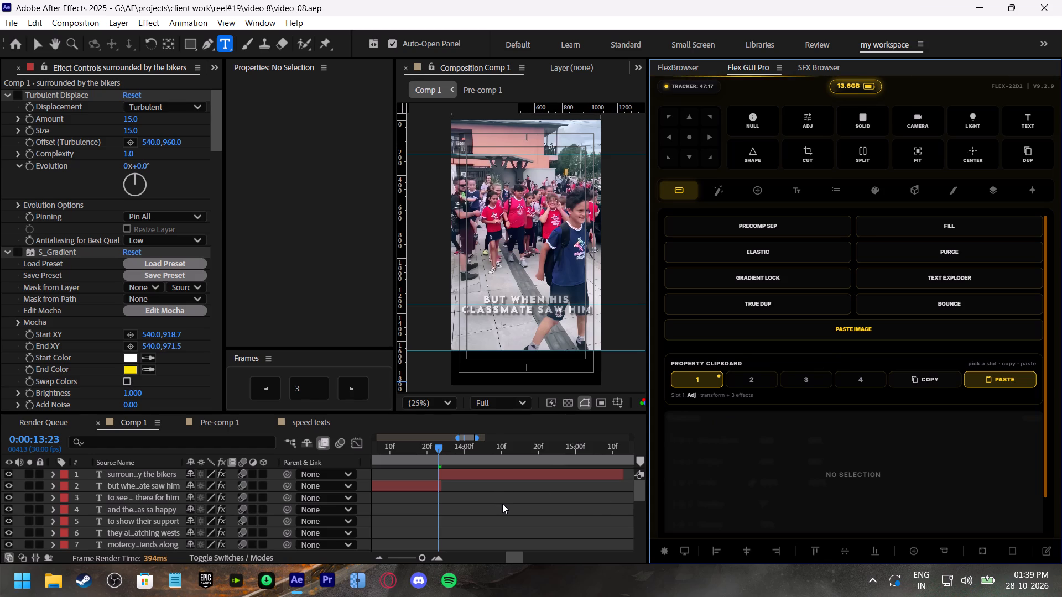
# Preview the "surrounded by the bikers" caption and the footage after it repeatedly, starting from about 0:00:13:17.
pyautogui.click(415, 453)
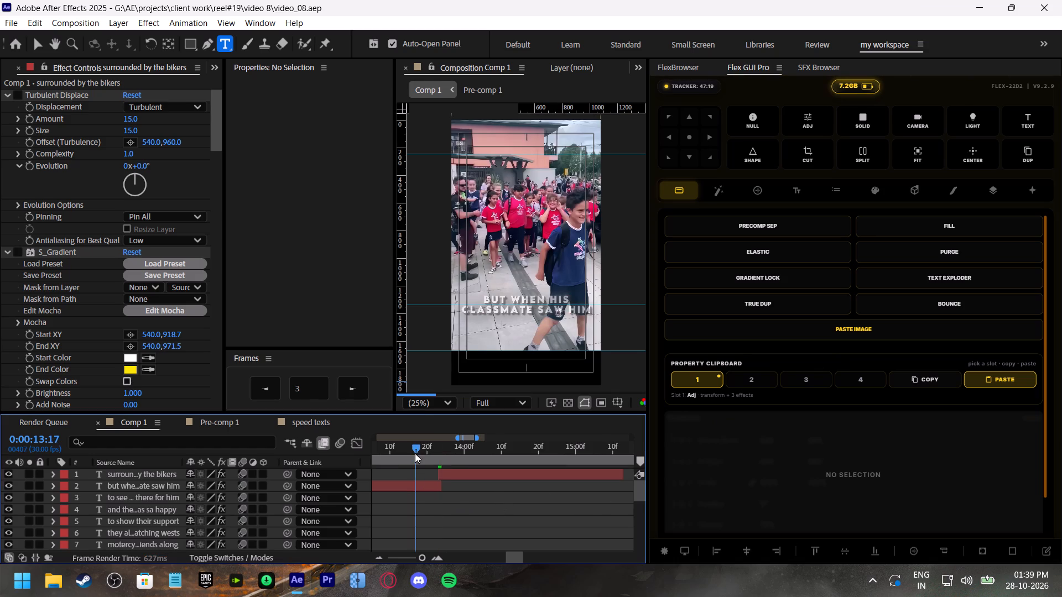
pyautogui.keyDown('shift'); pyautogui.scroll(-2, 454, 494); pyautogui.keyUp('shift')
pyautogui.press('space')
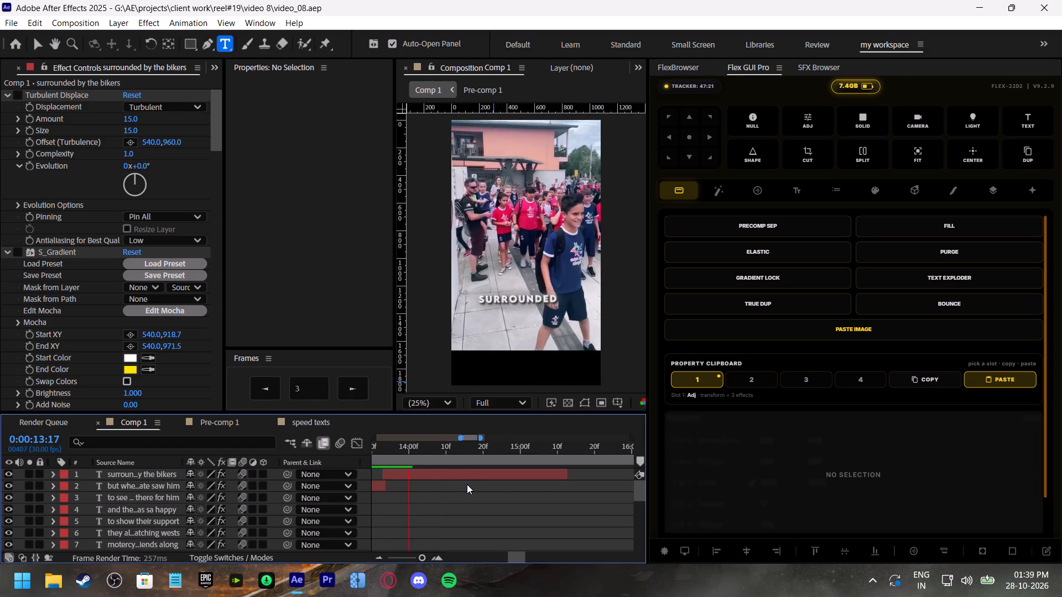
pyautogui.click(385, 451)
pyautogui.press('space')
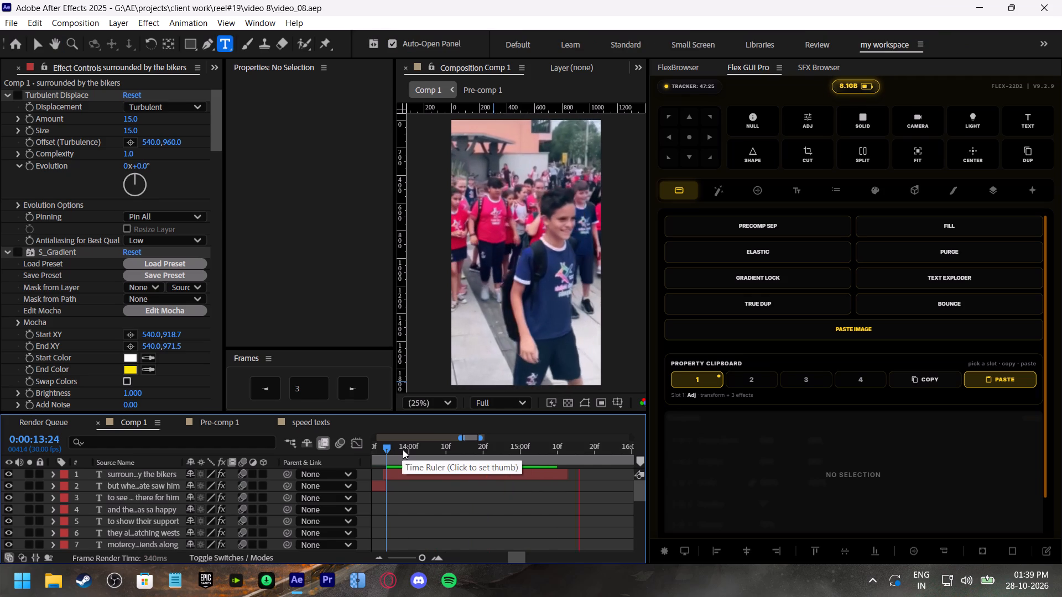
pyautogui.click(403, 449)
pyautogui.press('space')
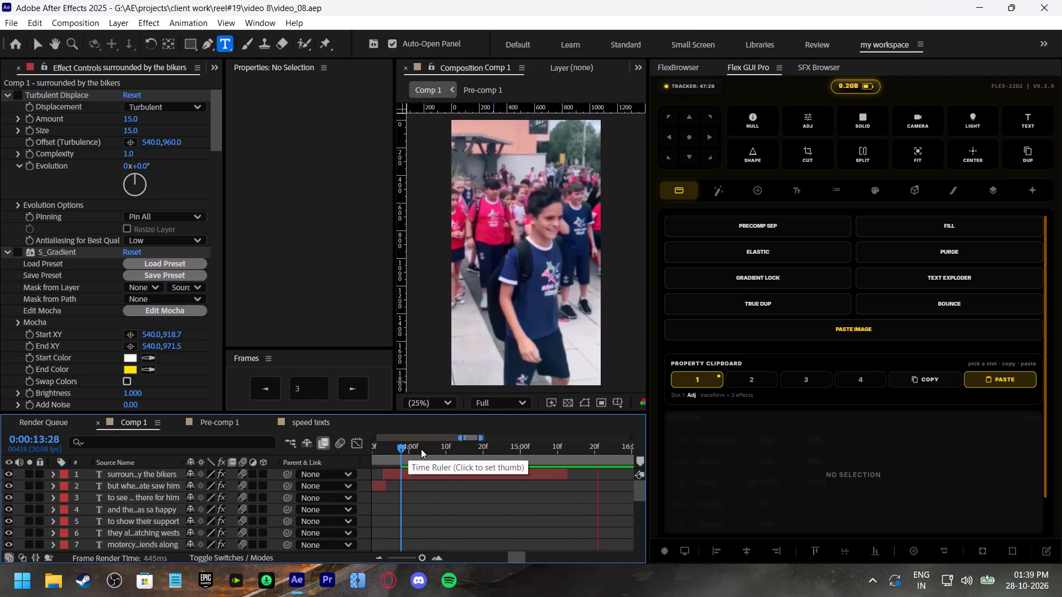
pyautogui.click(390, 446)
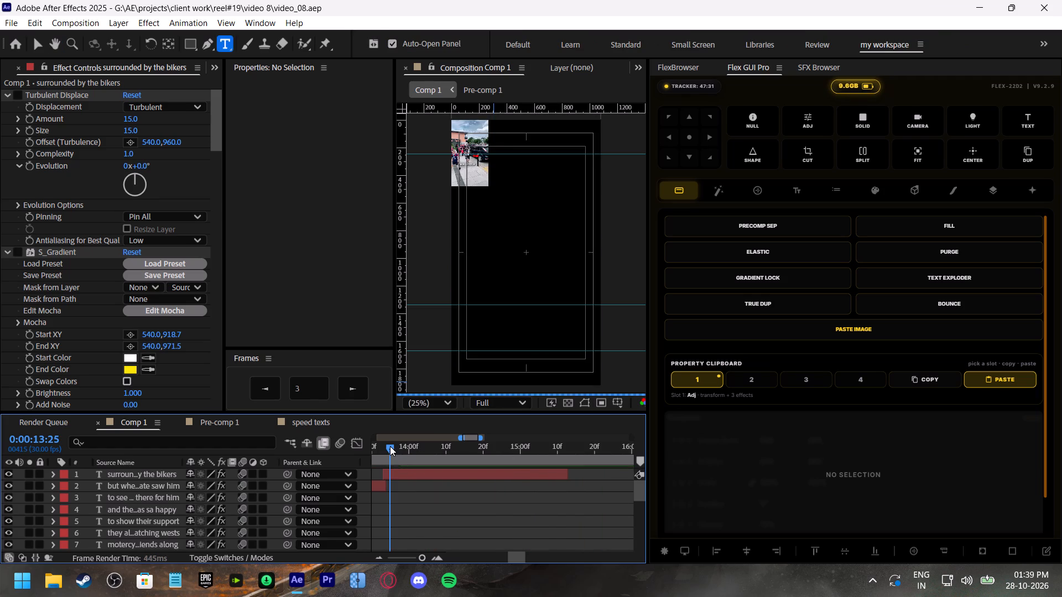
pyautogui.press('space')
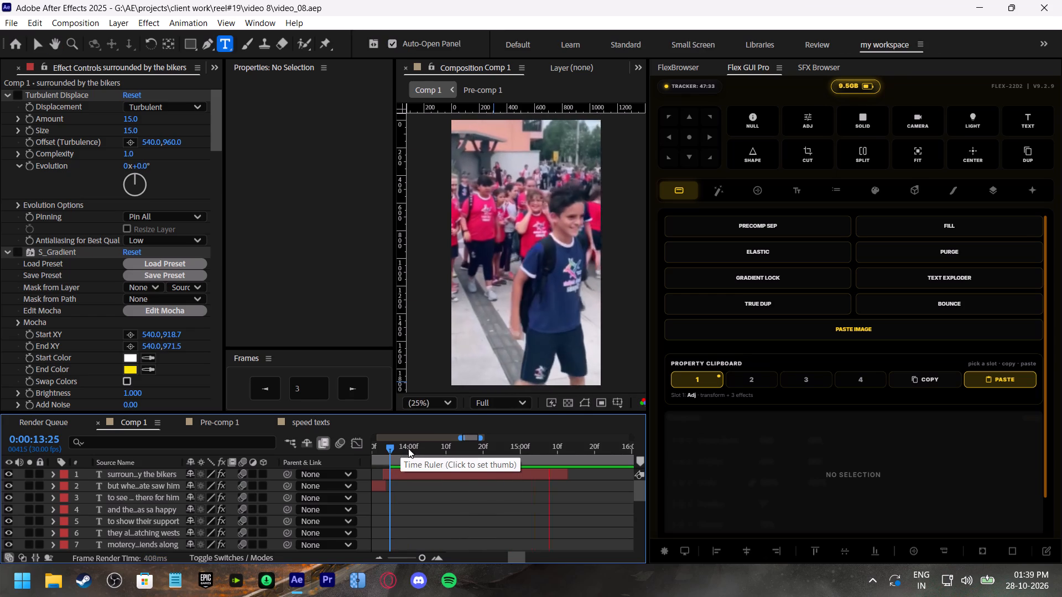
pyautogui.click(393, 449)
pyautogui.press('space')
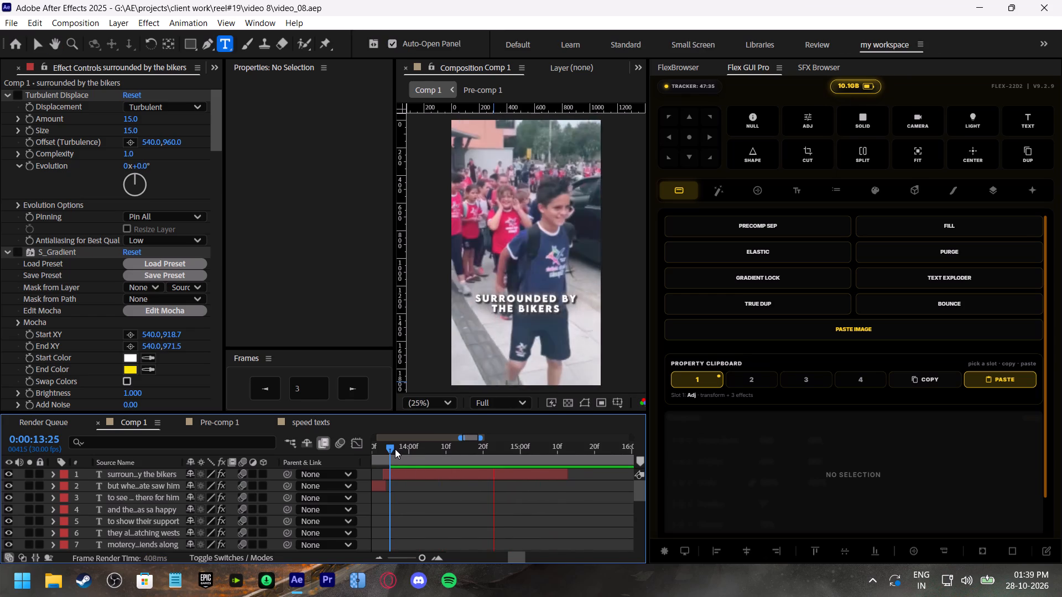
# Preview the end of the "surrounded by the bikers" caption from 0:00:14:17 and stop at 0:00:15:02.
pyautogui.click(473, 447)
pyautogui.press('space')
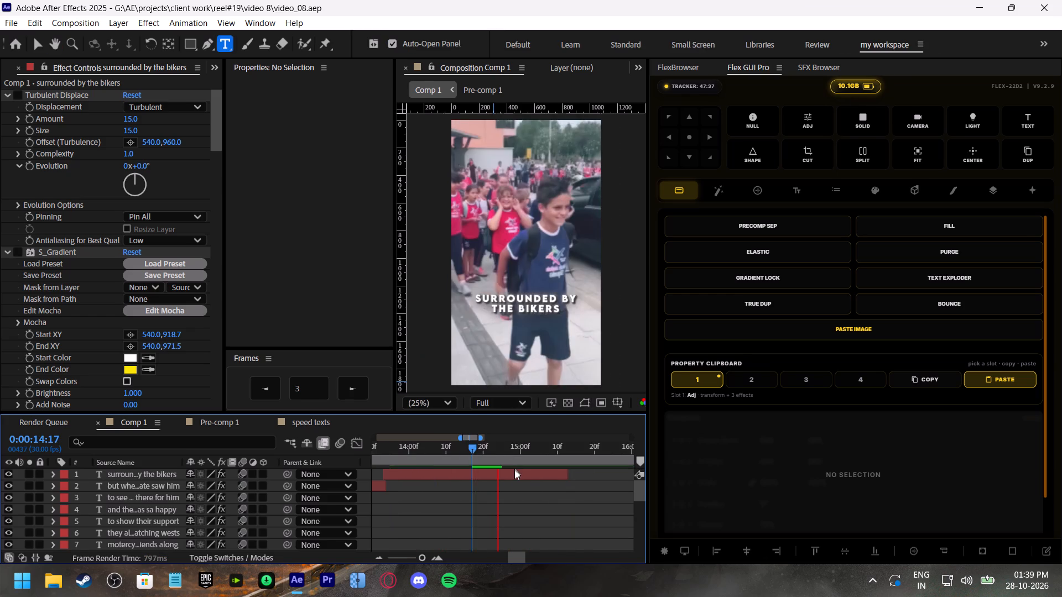
pyautogui.keyDown('shift'); pyautogui.scroll(-2, 514, 470); pyautogui.keyUp('shift')
pyautogui.click(472, 448)
pyautogui.press('space')
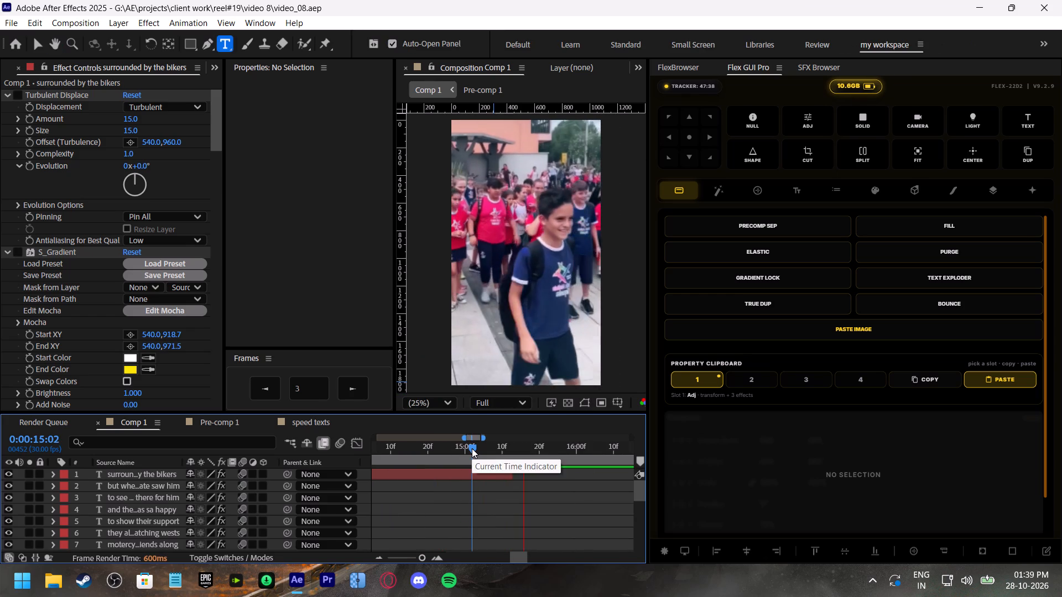
pyautogui.click(472, 448)
pyautogui.press('space')
pyautogui.click(472, 448)
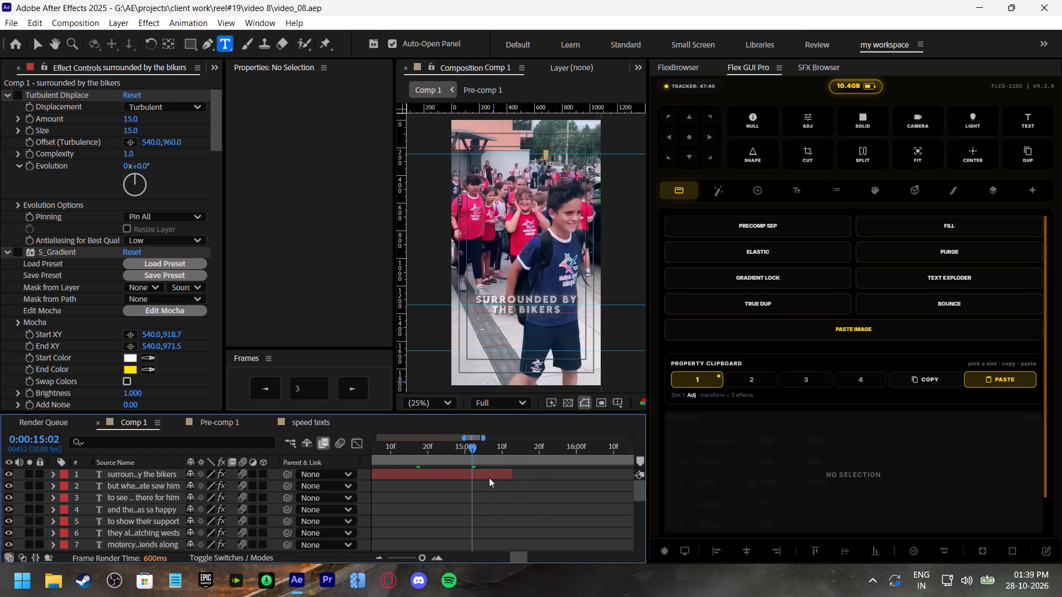
# Duplicate the "surrounded by the bikers" layer and move the copy to start at 0:00:15:02.
pyautogui.click(489, 478)
pyautogui.hotkey('ctrl', 'd')
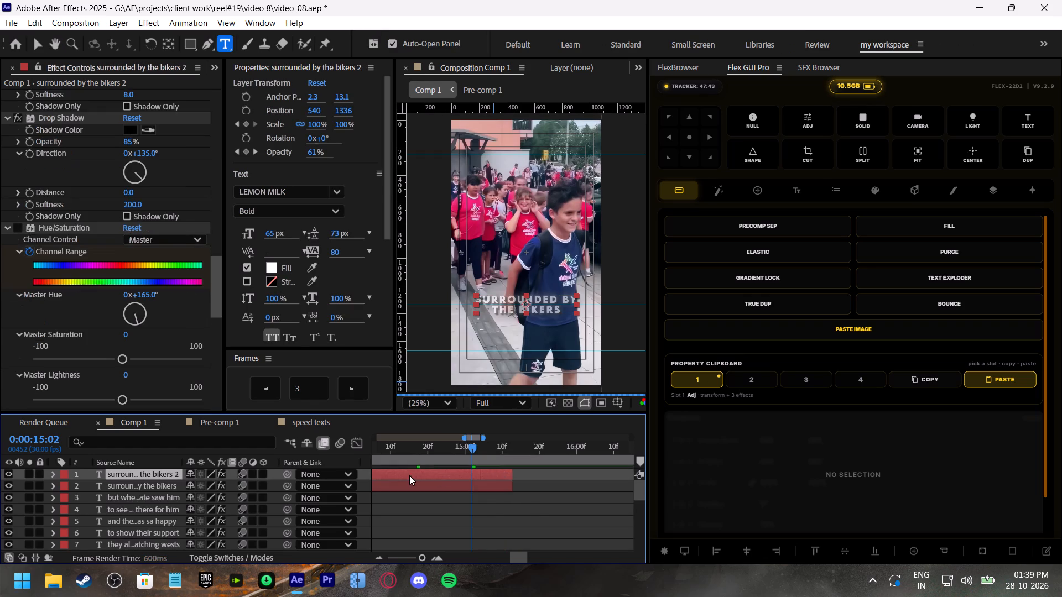
pyautogui.moveTo(406, 475); pyautogui.dragTo(534, 477)
pyautogui.moveTo(484, 474); pyautogui.dragTo(496, 479)
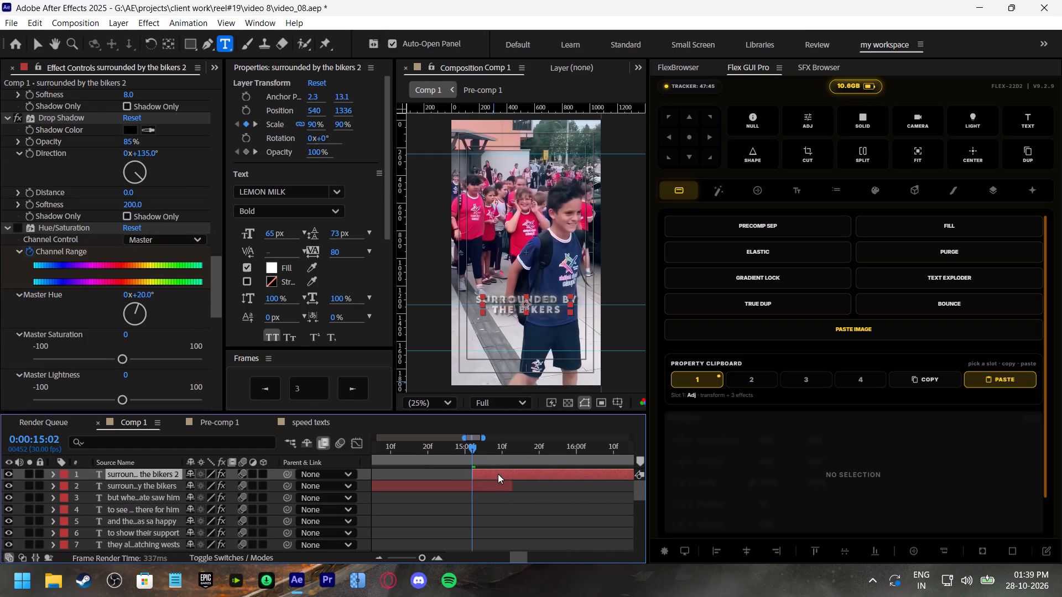
# Replace the copied layer's text with "they were compleatly" and "shocked" on two lines.
pyautogui.doubleClick(498, 473)
pyautogui.write('they were compleatly')
pyautogui.press('Return')
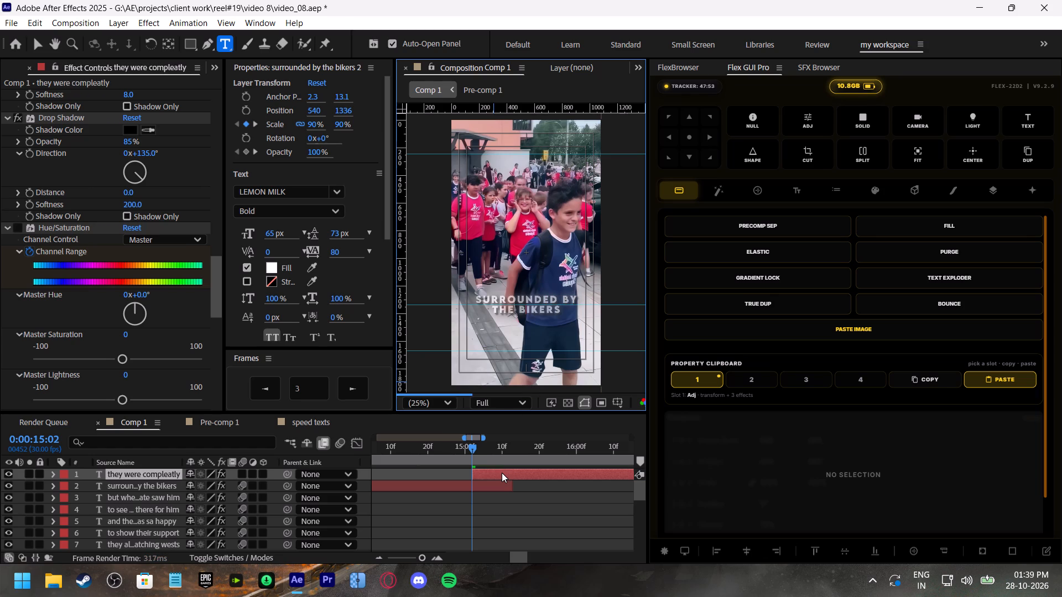
pyautogui.write('shocked')
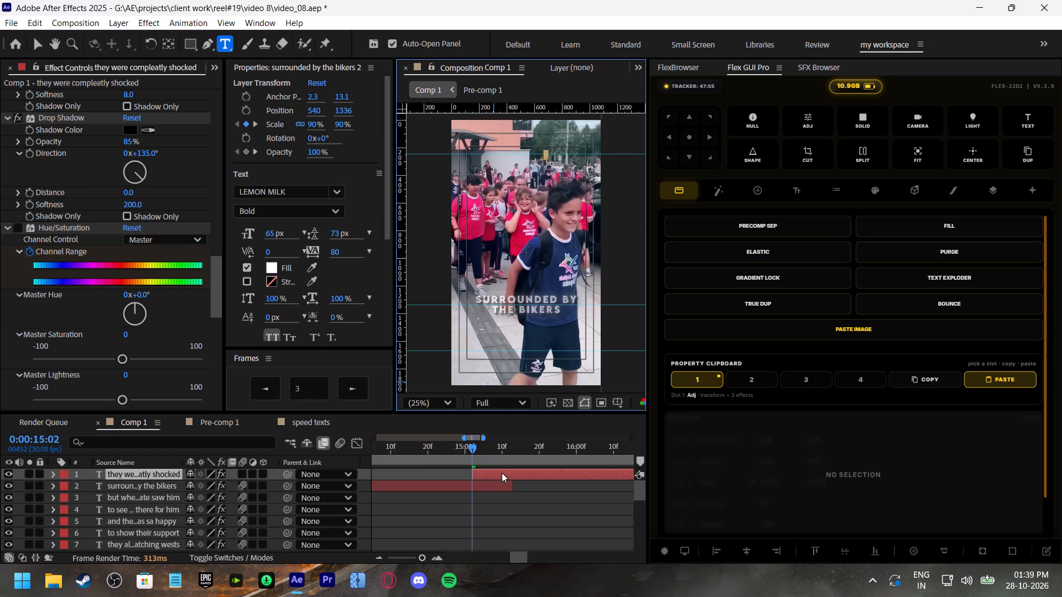
# Preview the "they were compleatly shocked" caption from 0:00:14:28 and scrub through it to 0:00:16:05.
pyautogui.click(456, 449)
pyautogui.press('space')
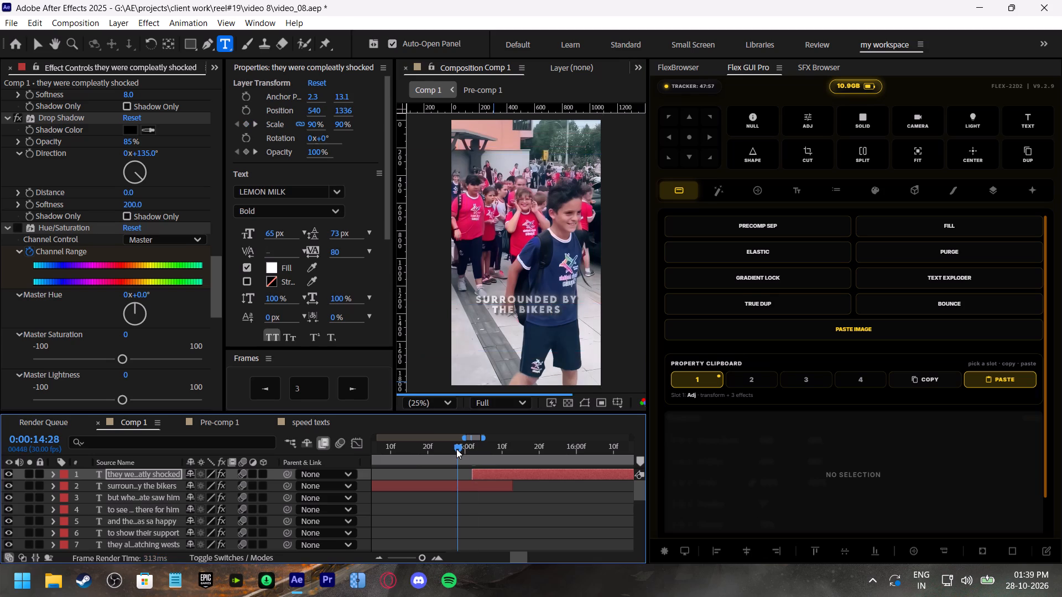
pyautogui.moveTo(485, 448); pyautogui.dragTo(497, 449)
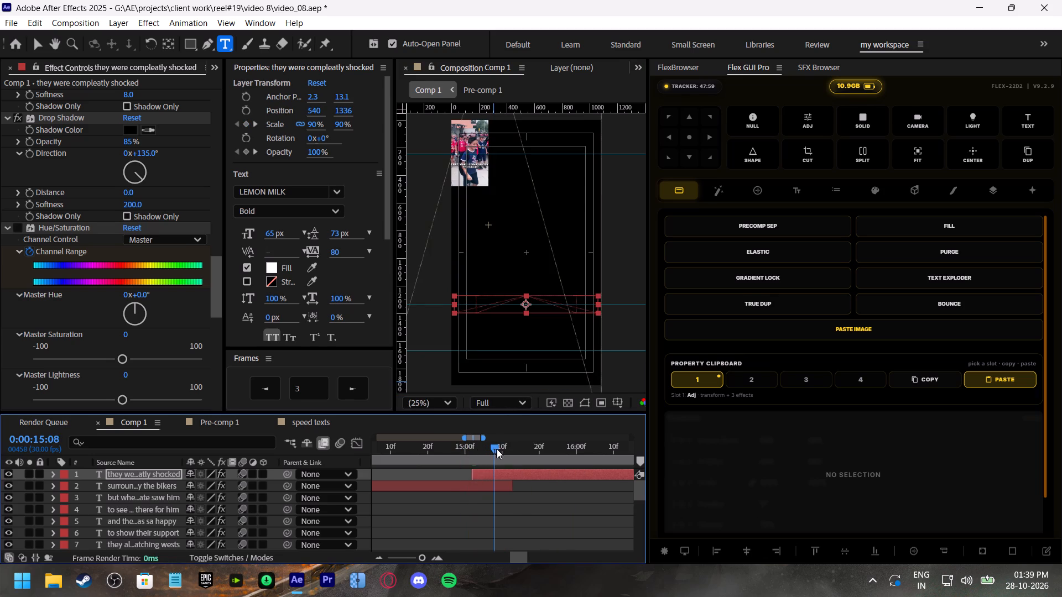
pyautogui.moveTo(497, 449); pyautogui.dragTo(565, 448)
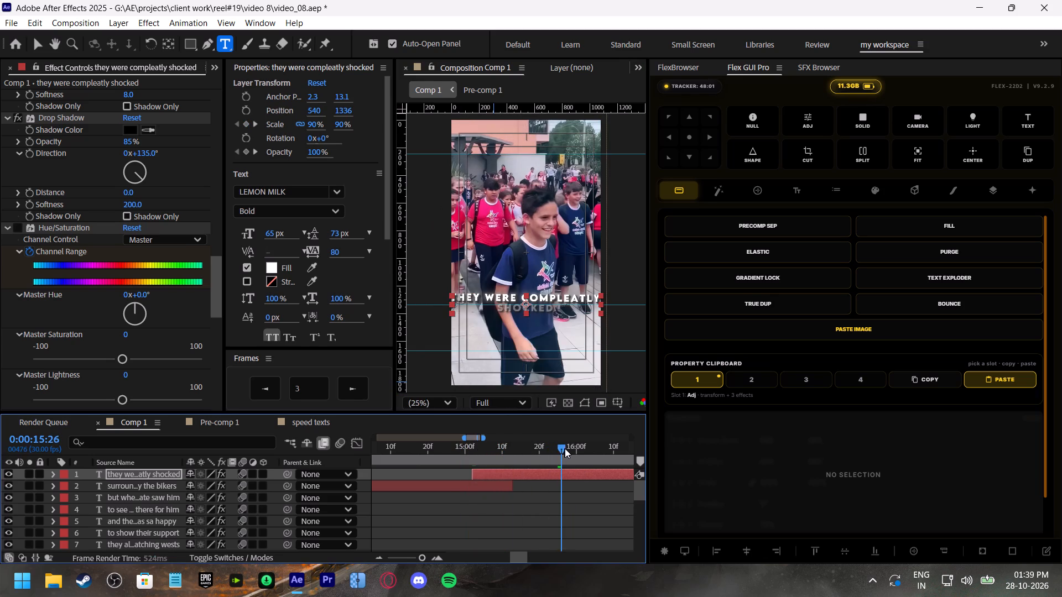
pyautogui.moveTo(565, 448); pyautogui.dragTo(591, 451)
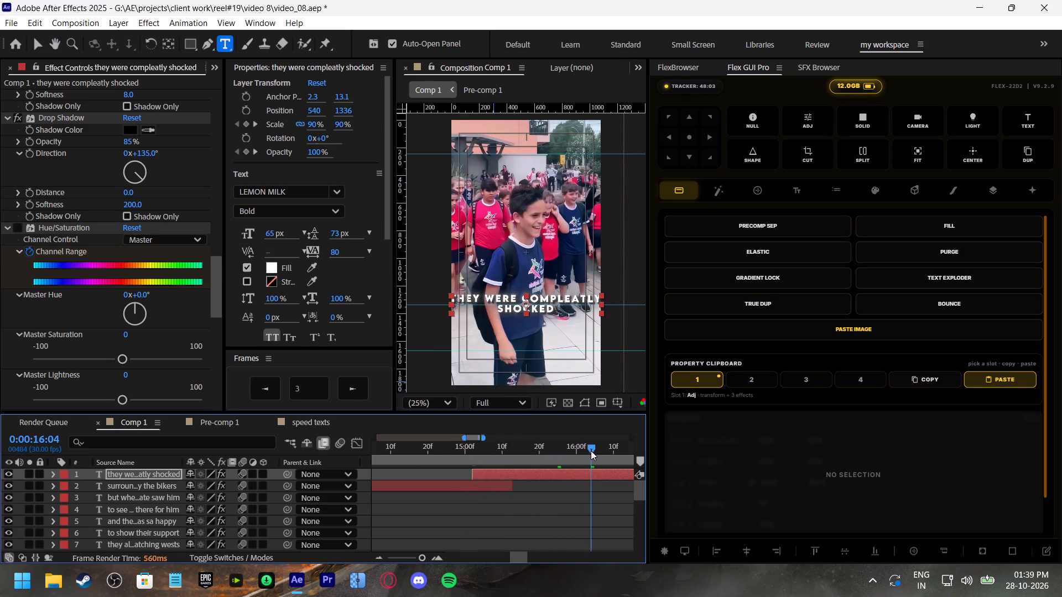
pyautogui.moveTo(591, 451); pyautogui.dragTo(594, 451)
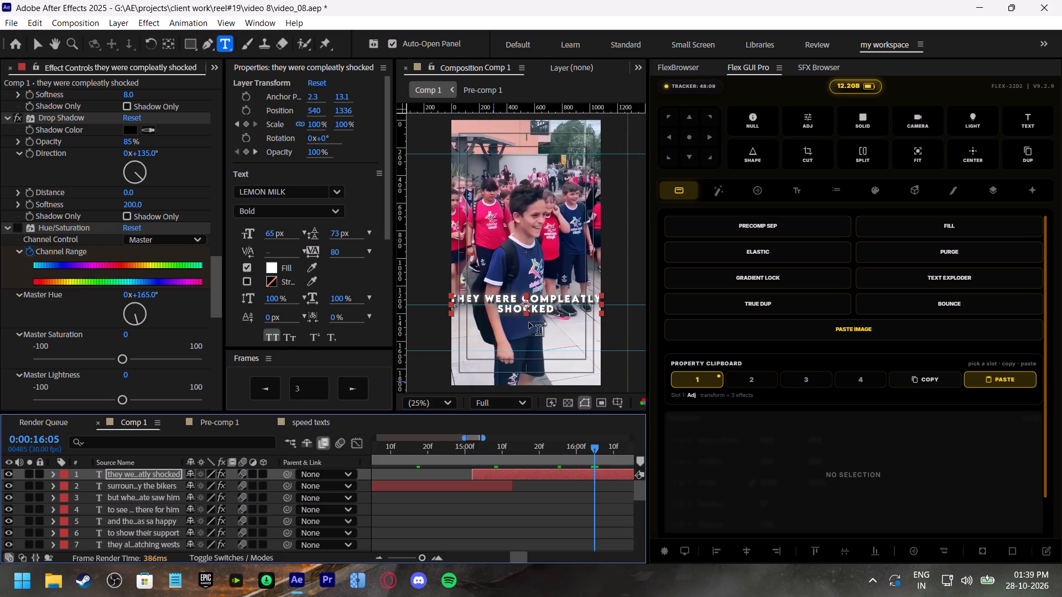
# Re-break the caption text onto three lines: "they were", "compleatly" and "shocked".
pyautogui.click(523, 303)
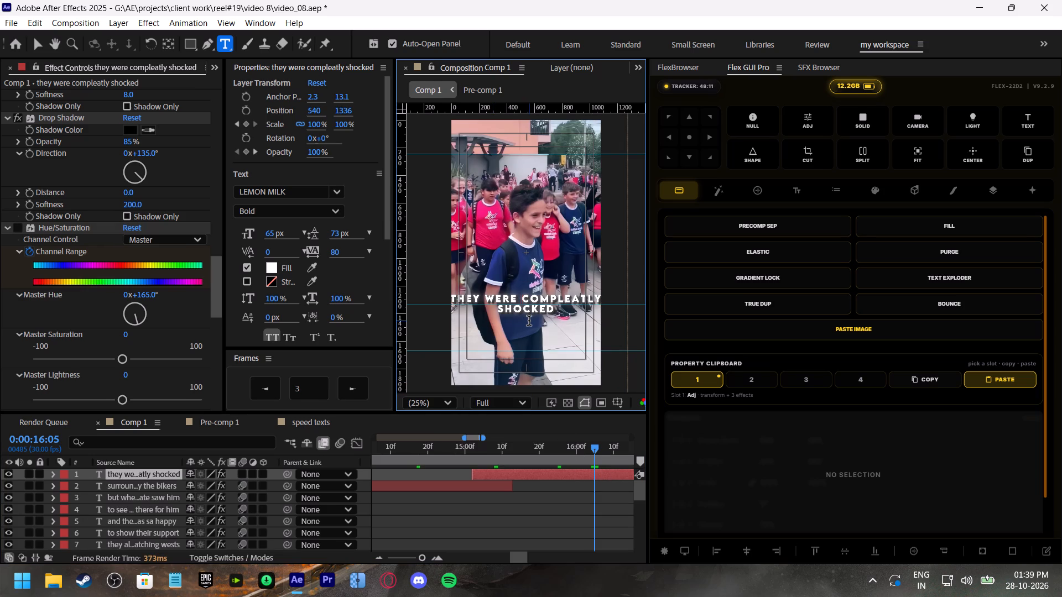
pyautogui.press('BackSpace')
pyautogui.press('Return')
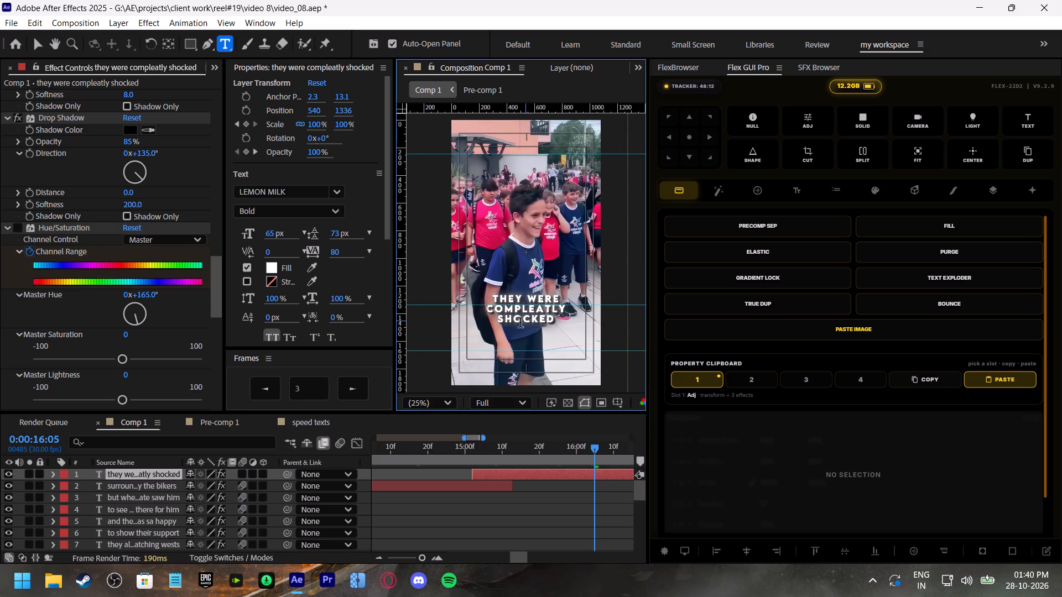
pyautogui.click(500, 319)
pyautogui.press('BackSpace')
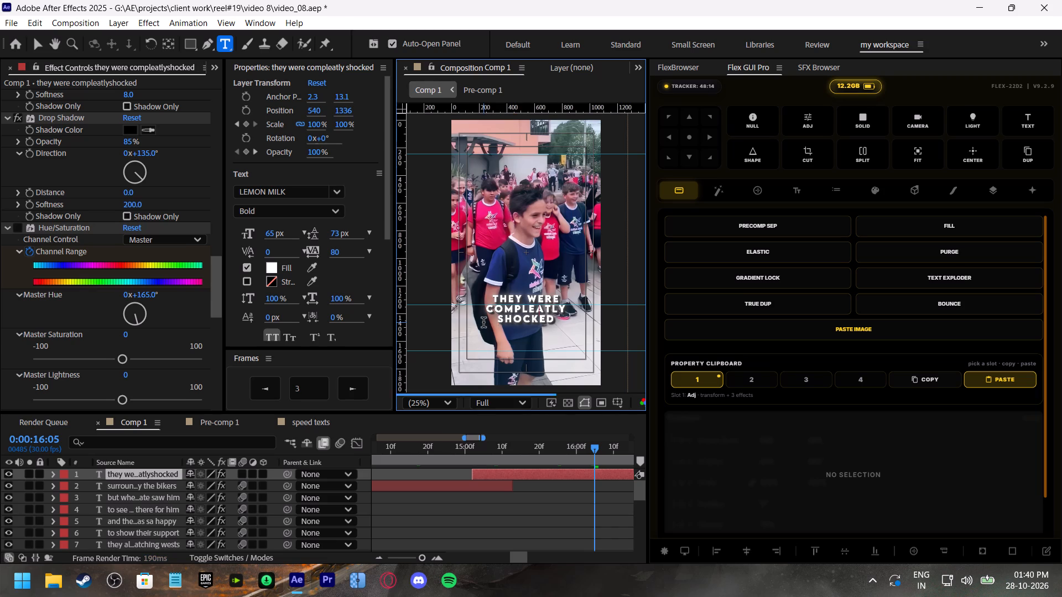
pyautogui.press('space')
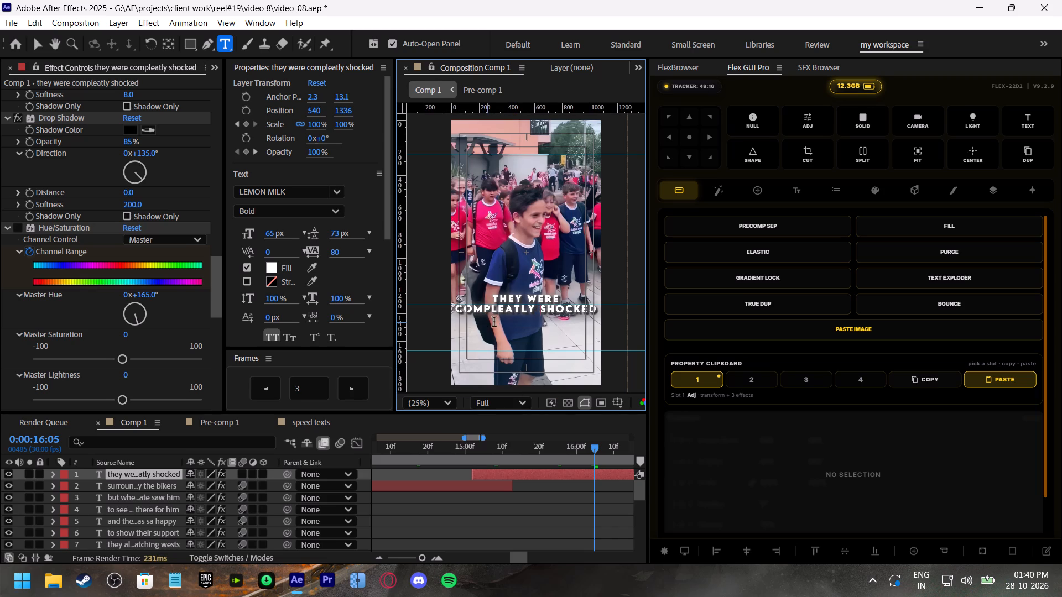
pyautogui.press('BackSpace')
pyautogui.press('BackSpace')
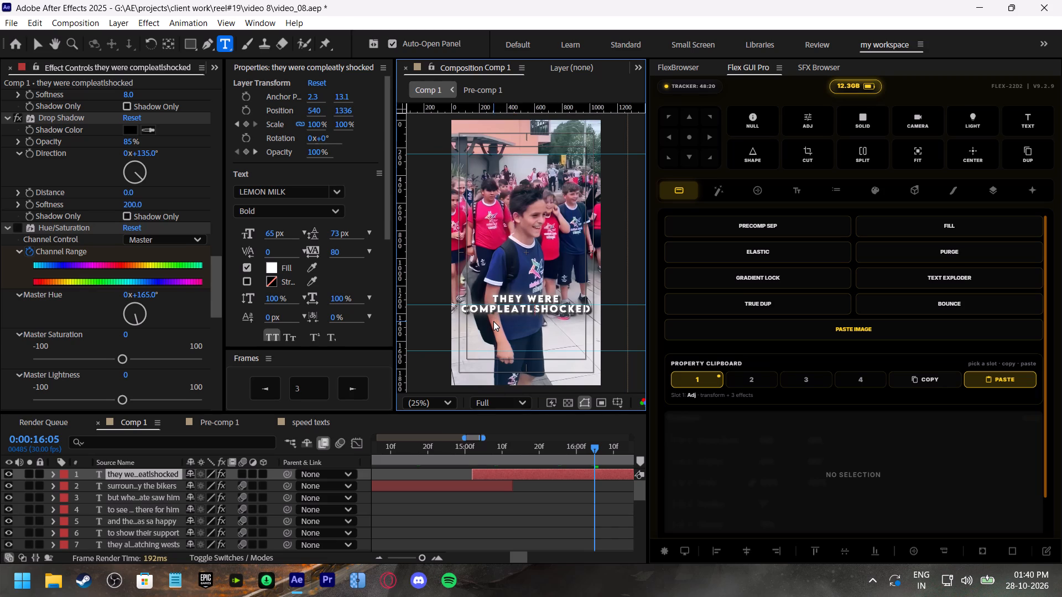
pyautogui.press('y')
pyautogui.press('Return')
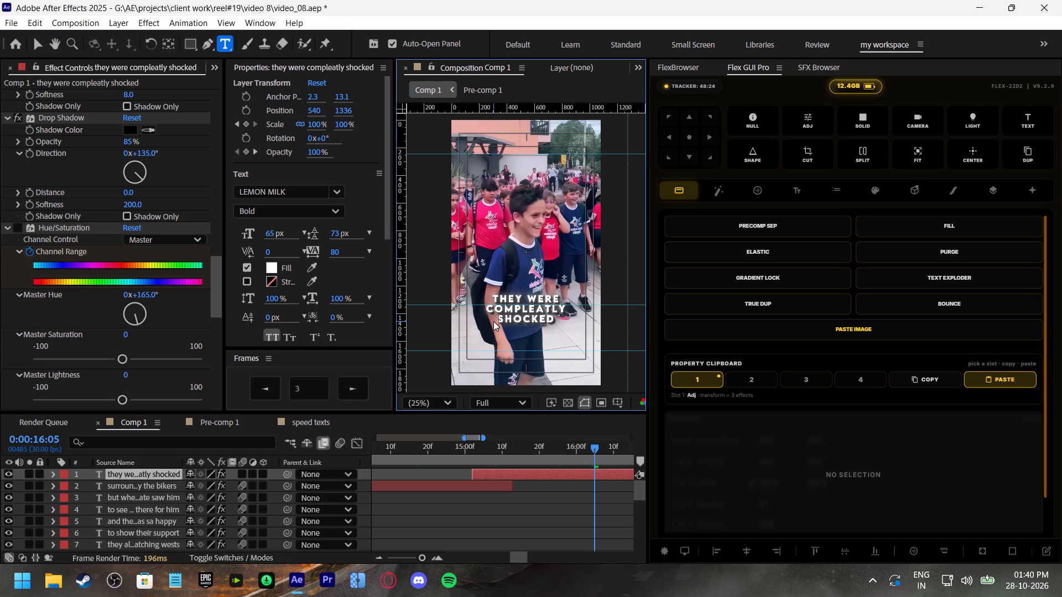
# Preview the three-line caption's entrance from 0:00:14:28 and again from 0:00:15:01.
pyautogui.click(458, 445)
pyautogui.press('space')
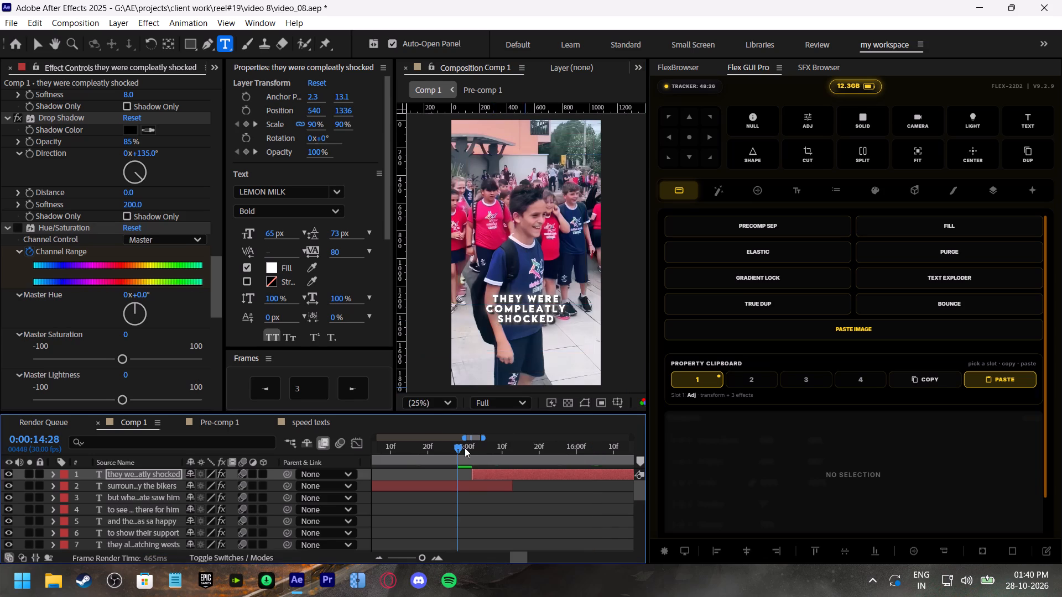
pyautogui.click(469, 449)
pyautogui.press('space')
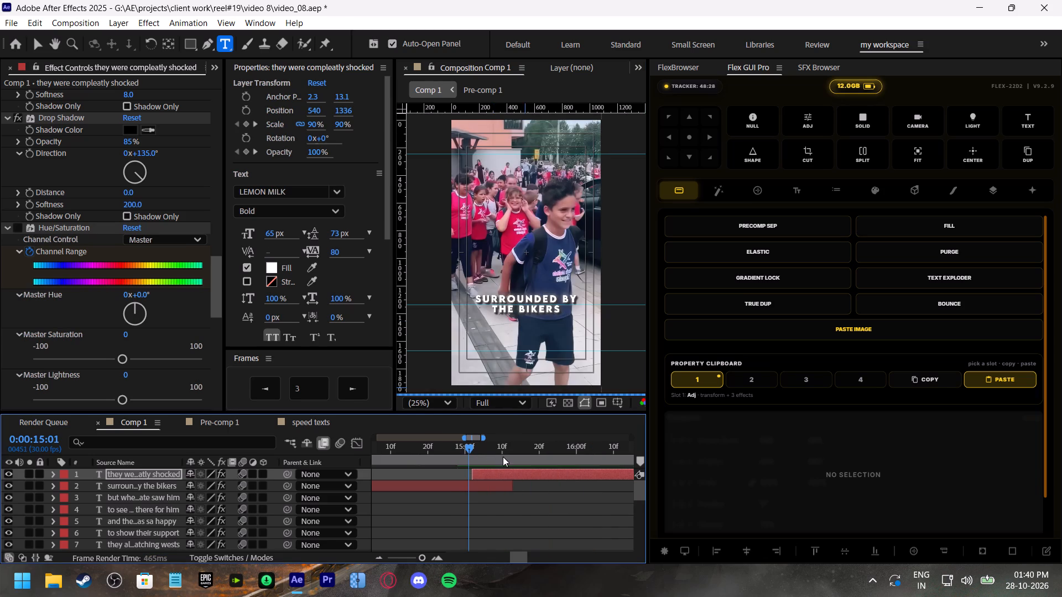
pyautogui.click(572, 455)
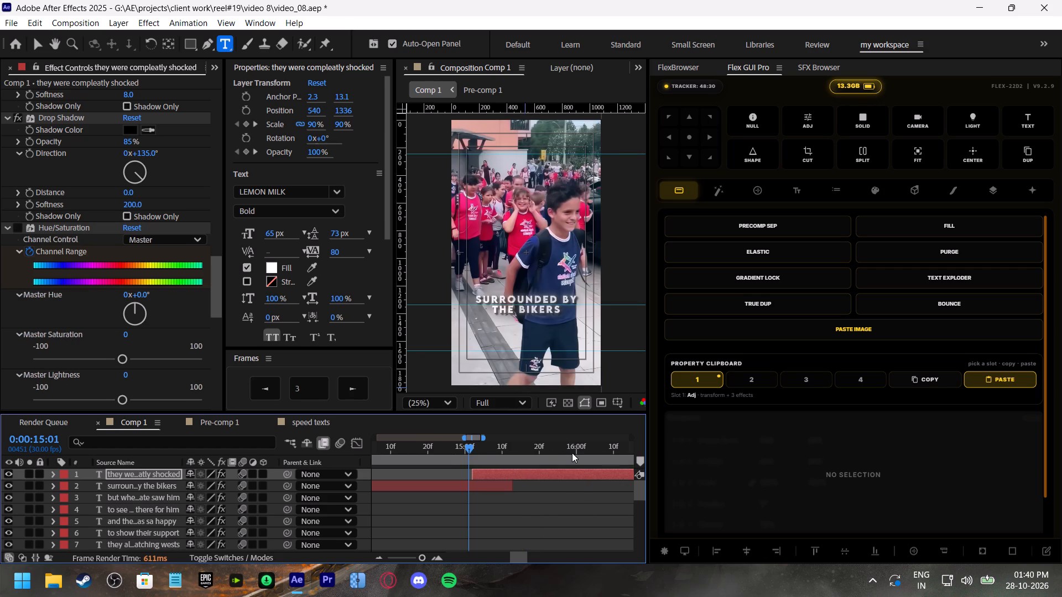
pyautogui.click(572, 449)
pyautogui.press('space')
# Reveal the caption layer's keyframes and move the ending Range Selector Start keyframe earlier, to about 0:00:15:26.
pyautogui.click(573, 449)
pyautogui.press('u')
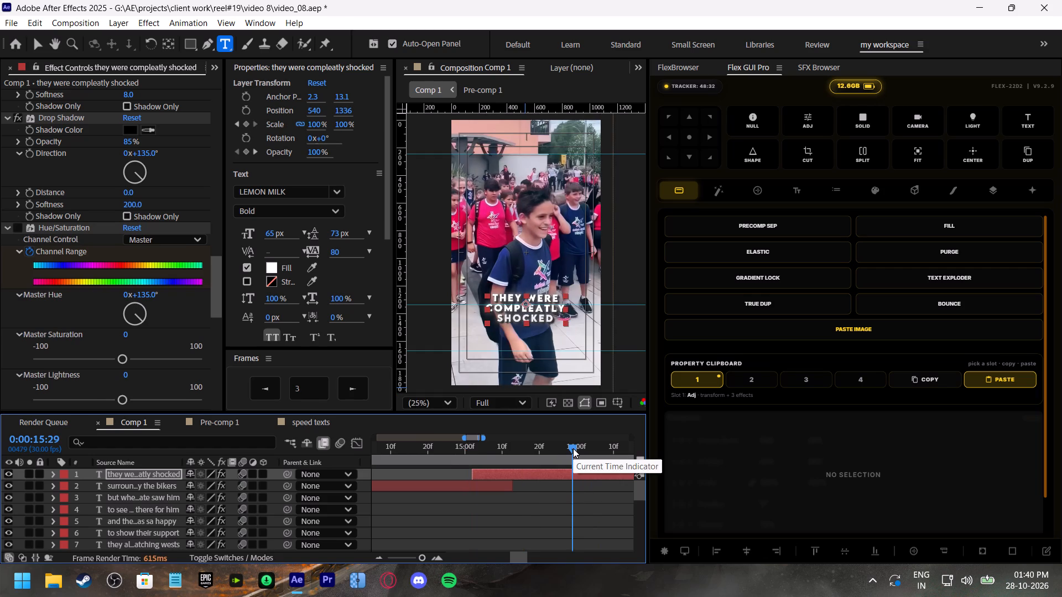
pyautogui.moveTo(574, 500); pyautogui.dragTo(561, 498)
# Preview the retimed caption reveal from 0:00:14:27 and stop at 0:00:15:03.
pyautogui.click(453, 443)
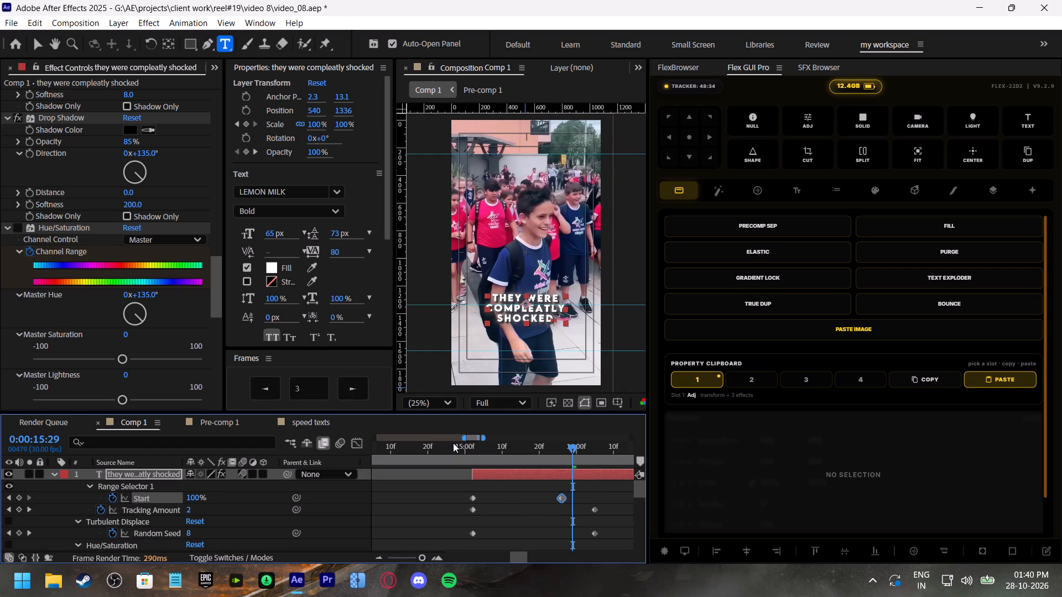
pyautogui.press('space')
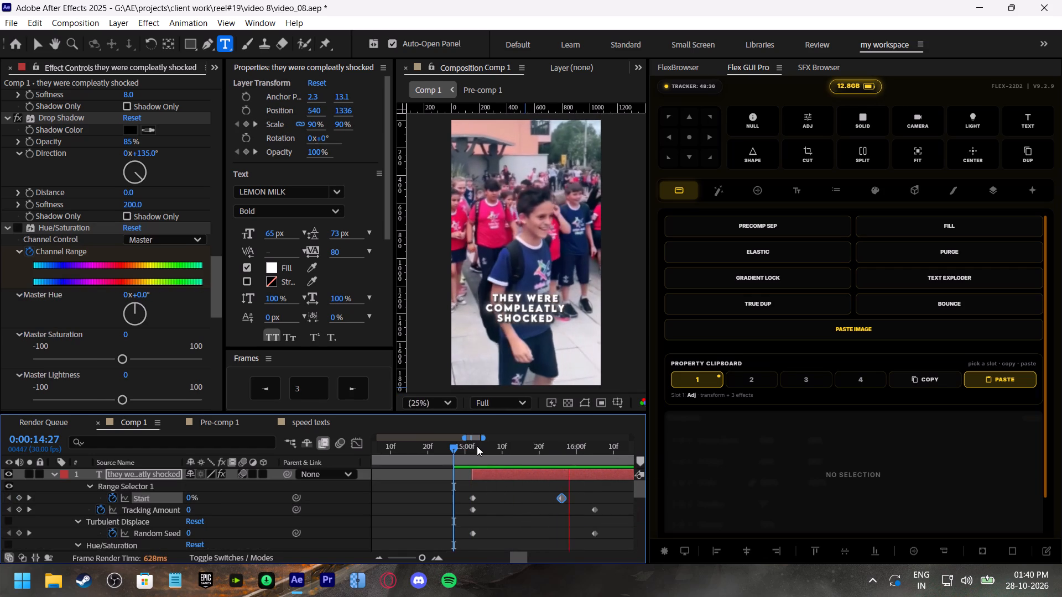
pyautogui.click(477, 446)
# Collapse the "they were compleatly shocked" layer's properties and save the project.
pyautogui.click(56, 474)
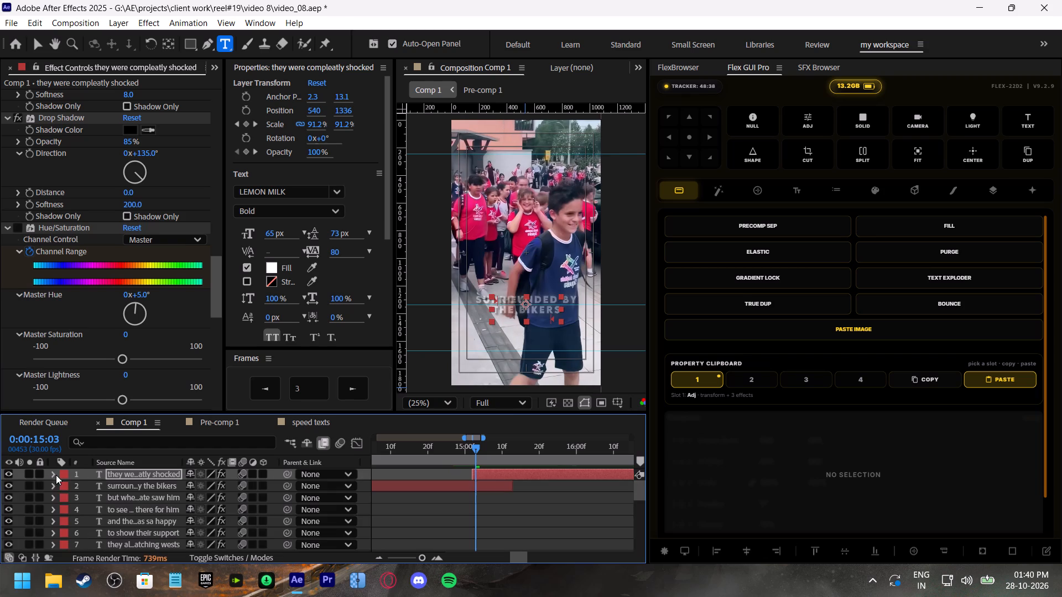
pyautogui.hotkey('ctrl', 's')
# Preview the whole of Comp 1 from 0:00:00:00 with the full timeline in view.
pyautogui.moveTo(421, 556); pyautogui.dragTo(417, 556)
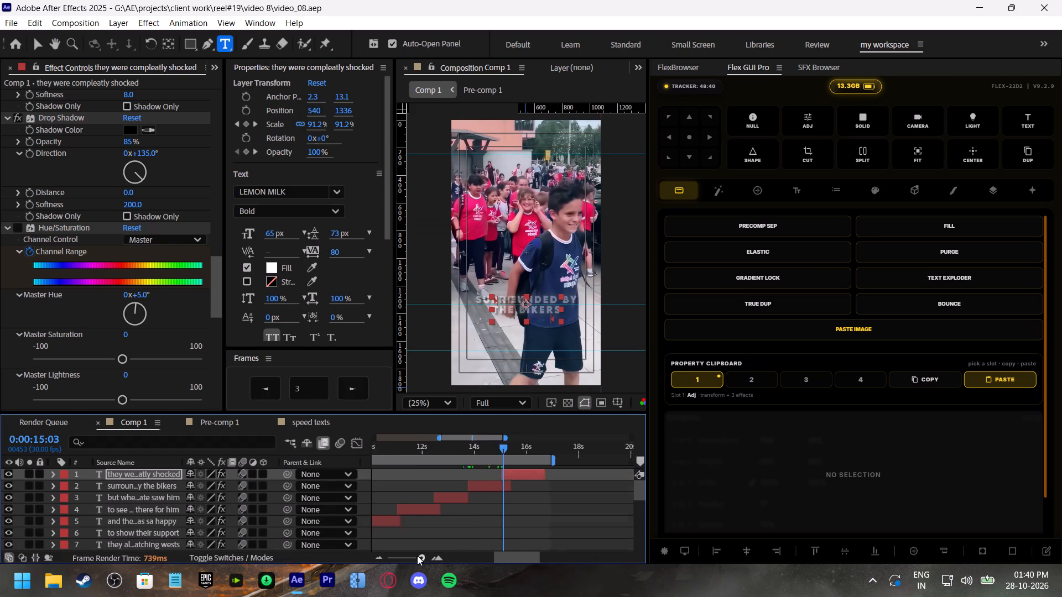
pyautogui.moveTo(417, 556); pyautogui.dragTo(400, 559)
pyautogui.moveTo(442, 445); pyautogui.dragTo(307, 463)
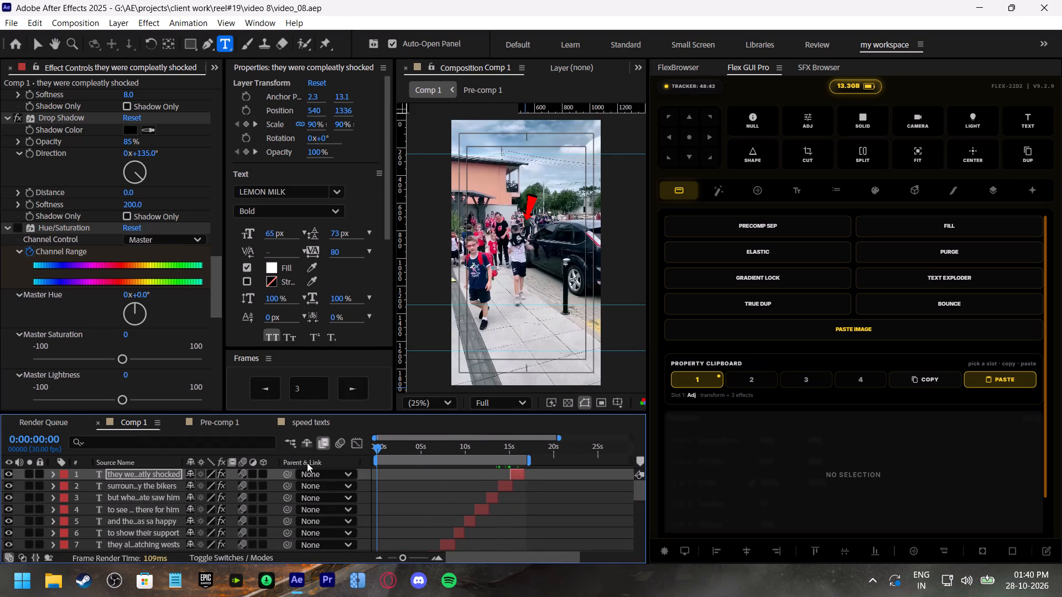
pyautogui.press('space')
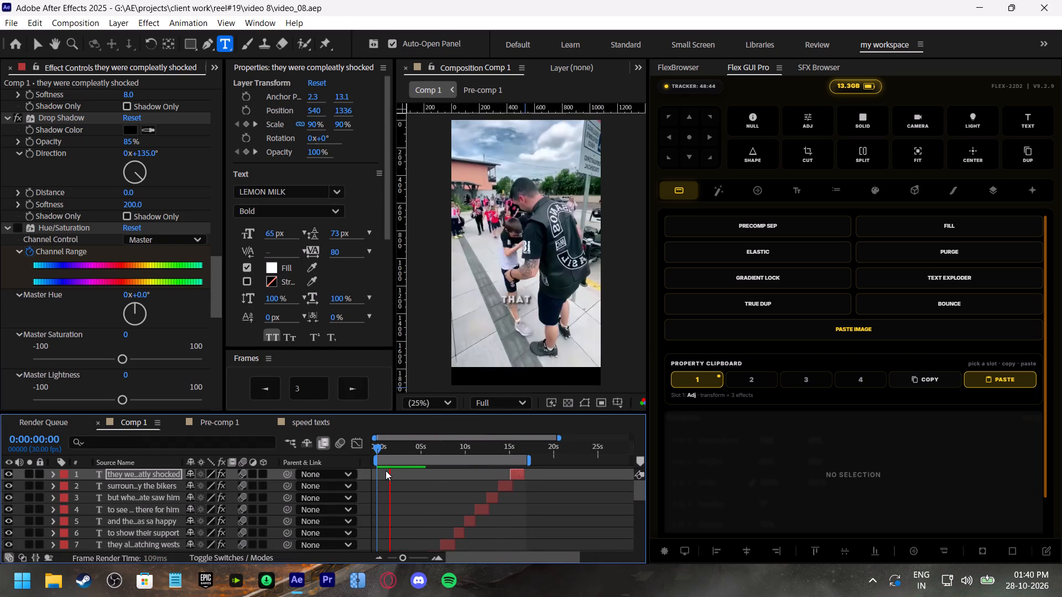
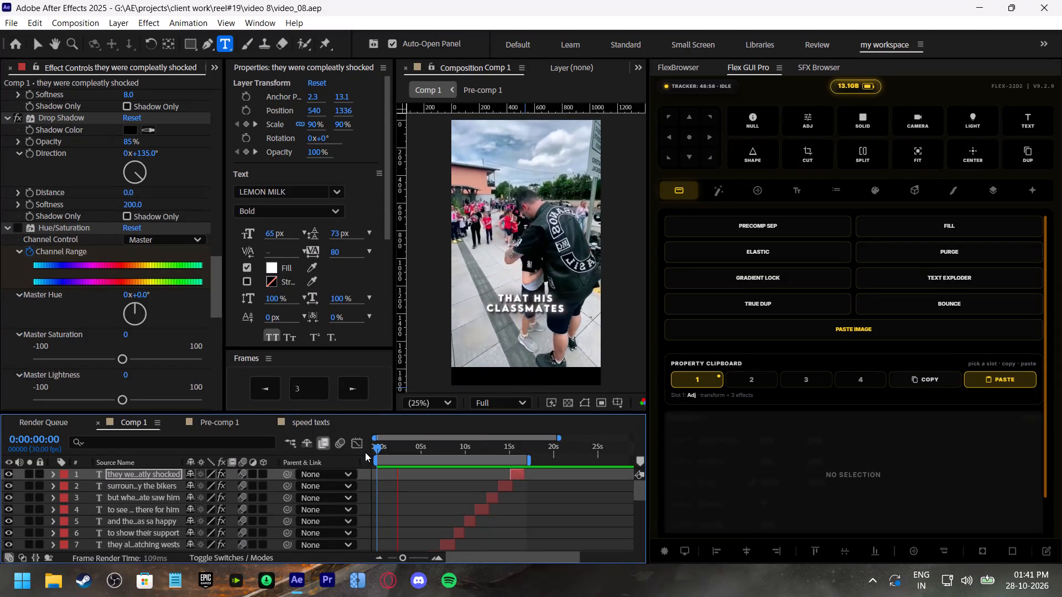
# Return to the start of Comp 1 and save the project.
pyautogui.moveTo(382, 451); pyautogui.dragTo(363, 452)
pyautogui.hotkey('ctrl', 's')
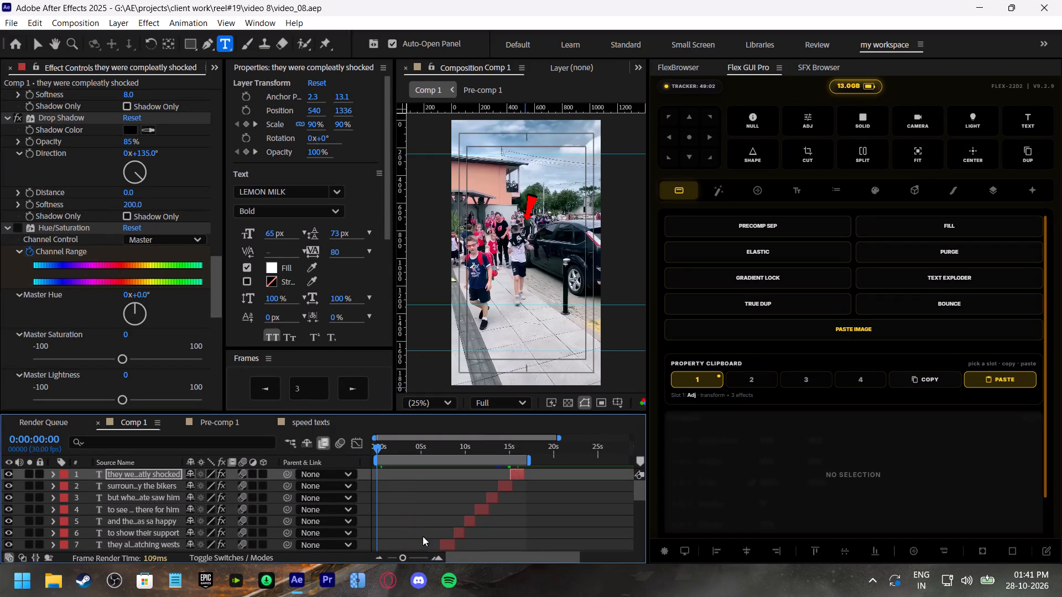
# Preview the opening captions of Comp 1 from 0:00:00:00 with the timeline slightly enlarged.
pyautogui.moveTo(402, 559); pyautogui.dragTo(409, 559)
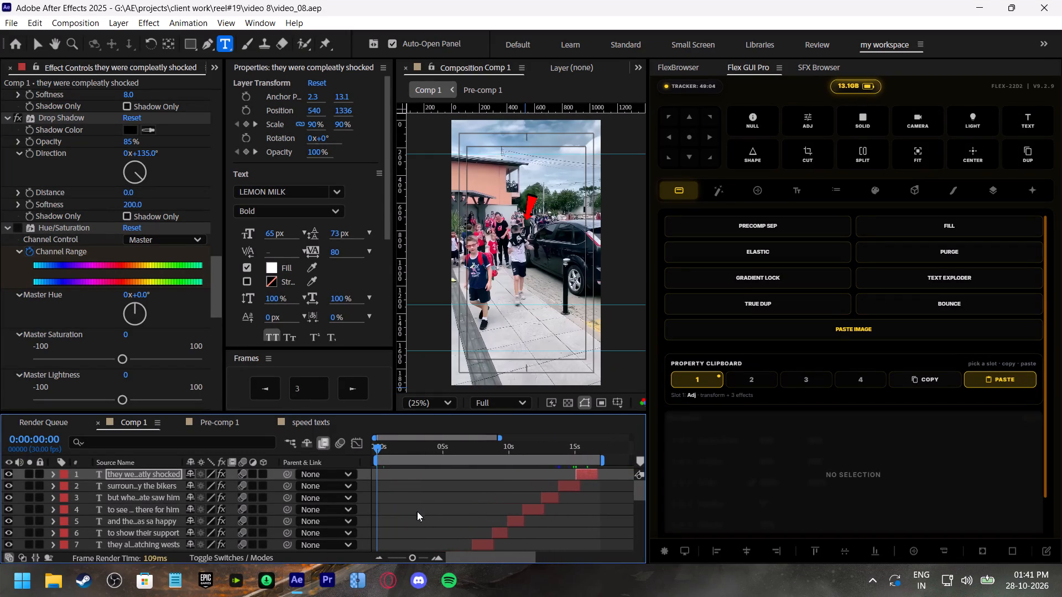
pyautogui.scroll(-4, 417, 506)
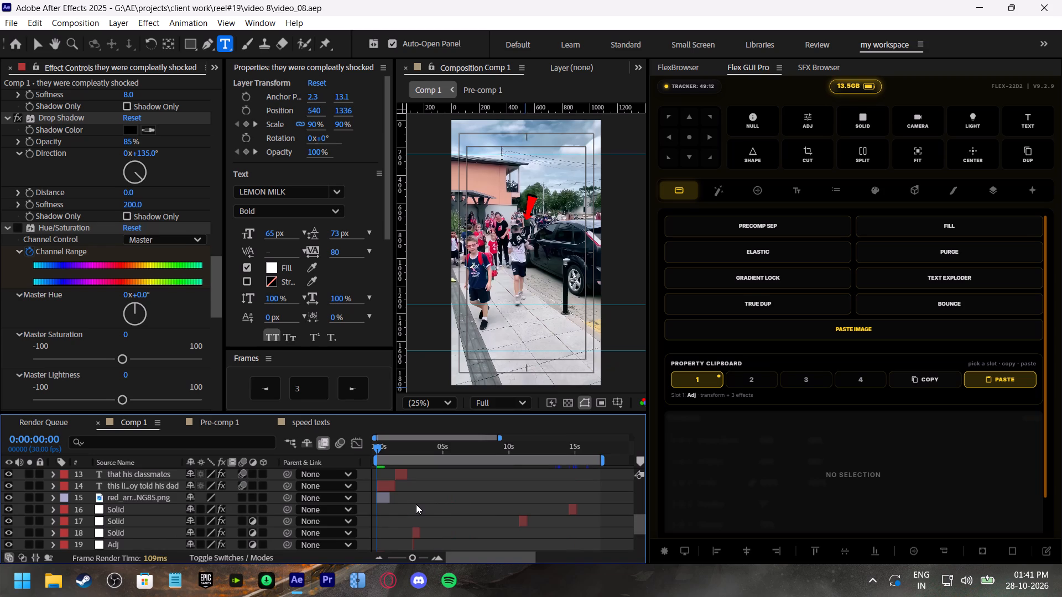
pyautogui.press('space')
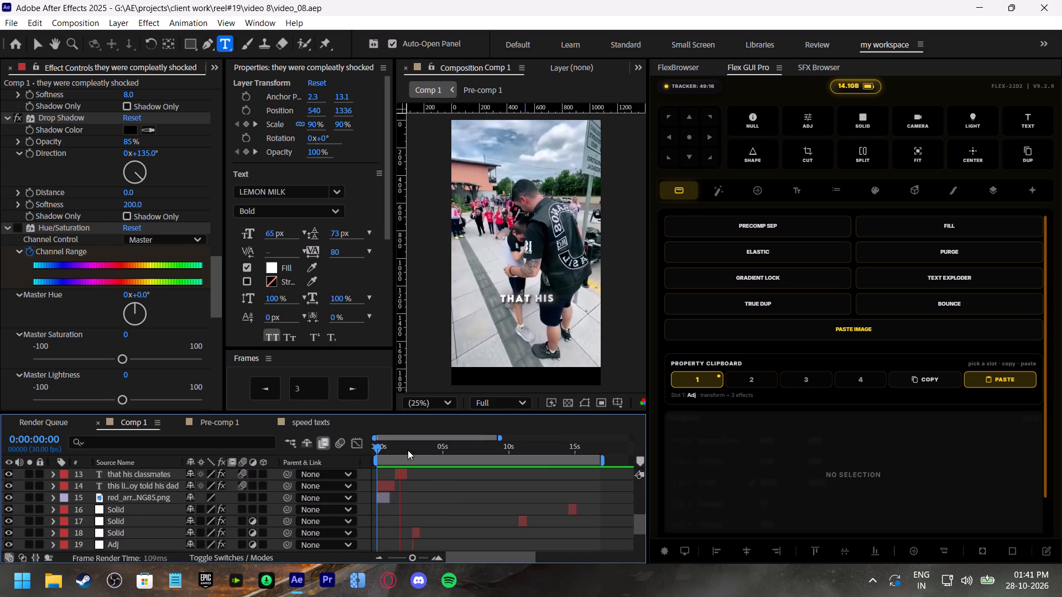
pyautogui.moveTo(407, 450); pyautogui.dragTo(356, 460)
# Go to the "This little boy told his dad" caption at 0:00:01:11 and search the web for "little" to check its spelling.
pyautogui.moveTo(380, 447); pyautogui.dragTo(381, 447)
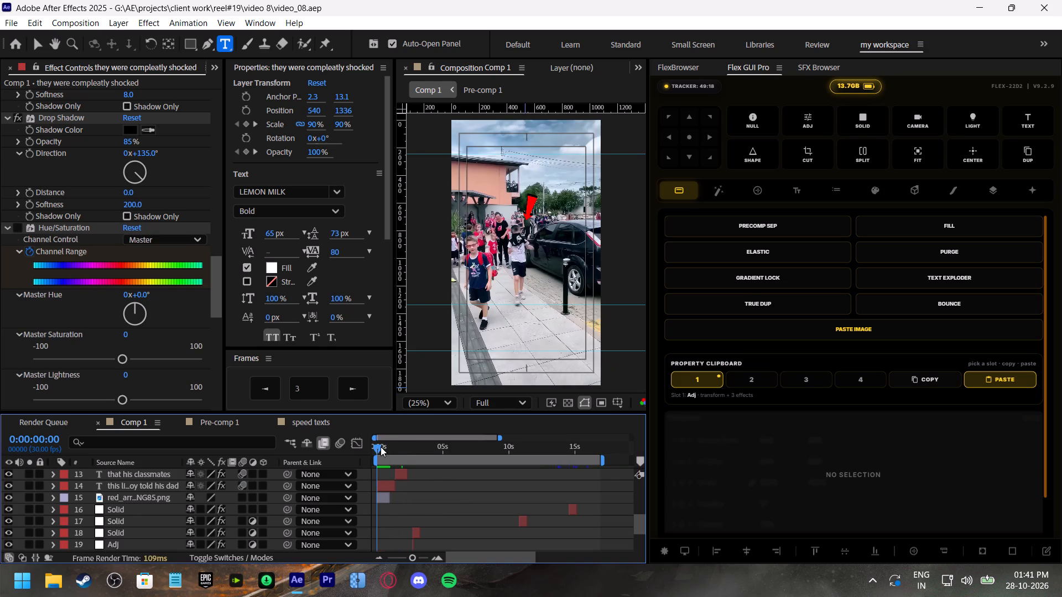
pyautogui.moveTo(381, 447); pyautogui.dragTo(394, 450)
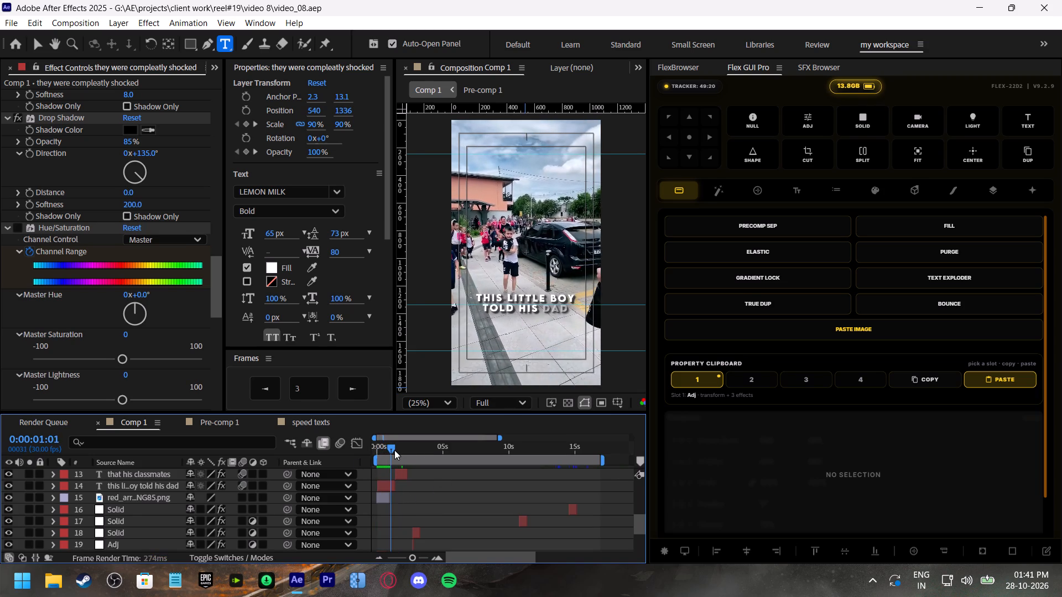
pyautogui.moveTo(394, 450); pyautogui.dragTo(398, 451)
pyautogui.click(678, 67)
pyautogui.click(742, 95)
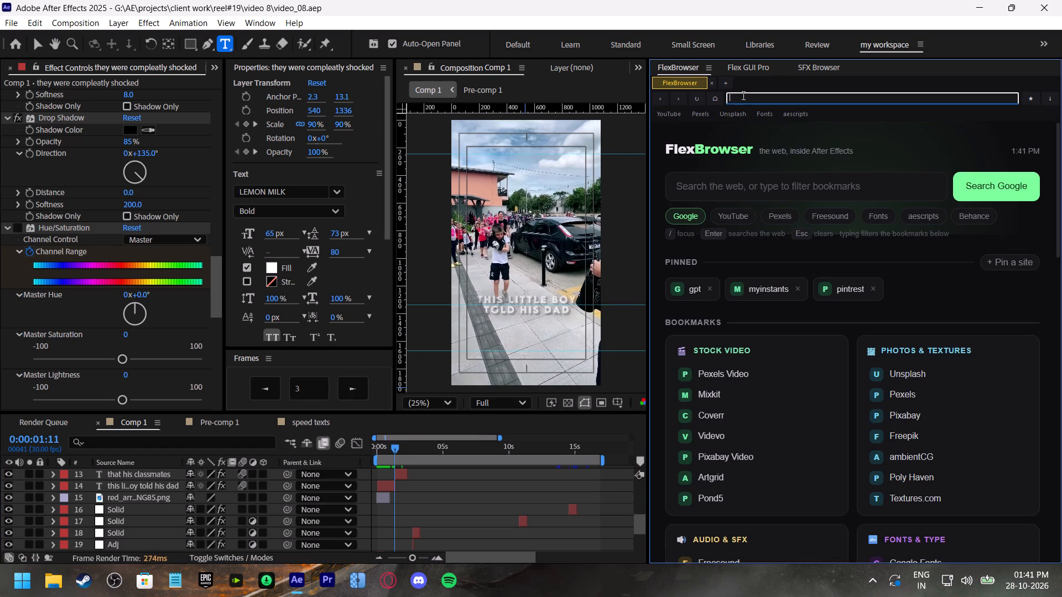
pyautogui.write('litt')
pyautogui.write('le')
pyautogui.press('Return')
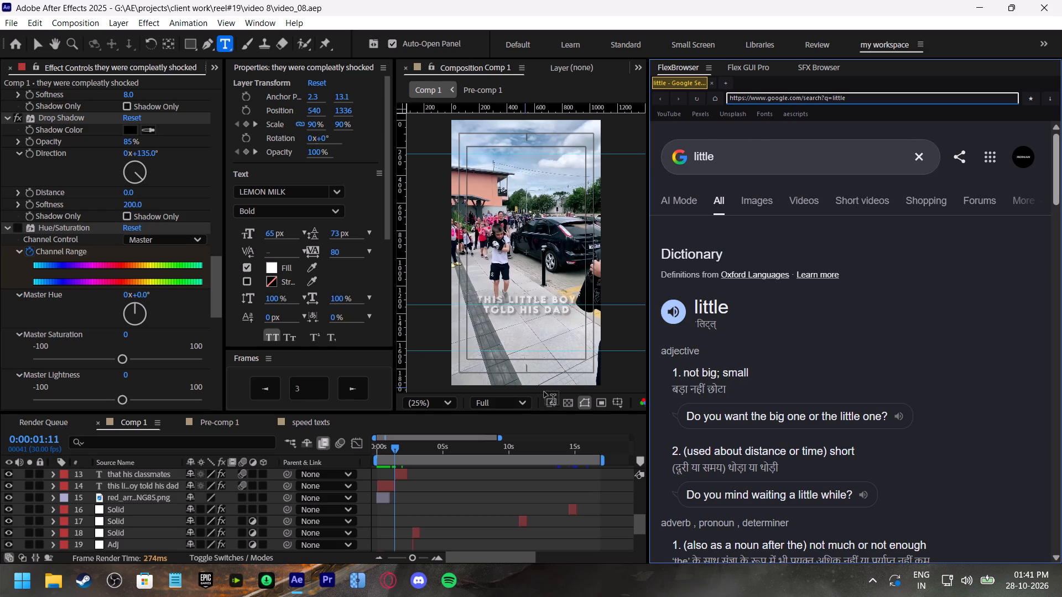
# Read through the captions up to "he brought his" at 0:00:05:21 and search the web for "brought" to check its spelling.
pyautogui.moveTo(399, 452); pyautogui.dragTo(402, 451)
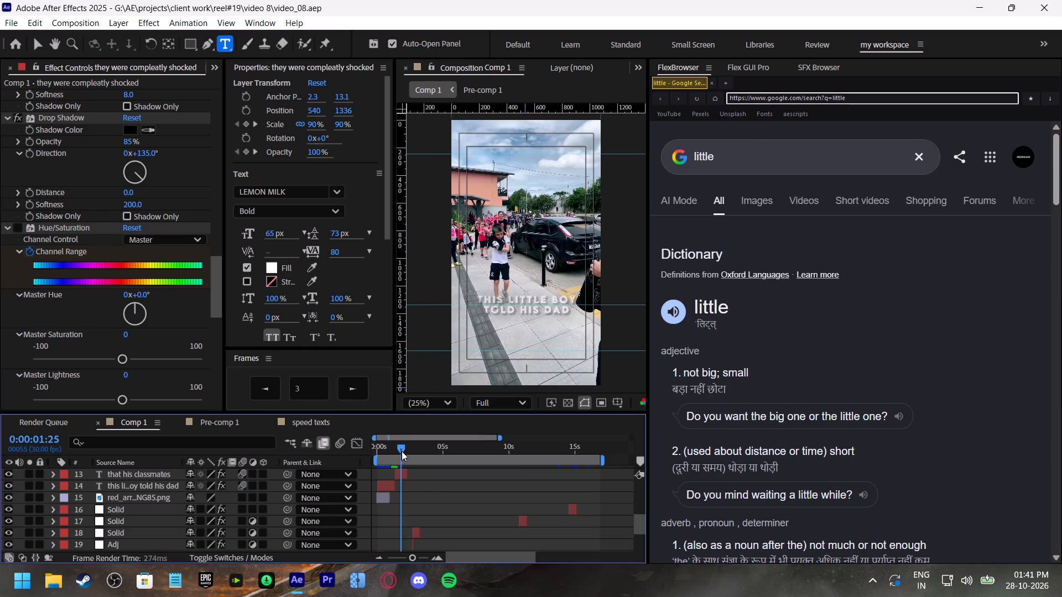
pyautogui.moveTo(402, 451); pyautogui.dragTo(410, 451)
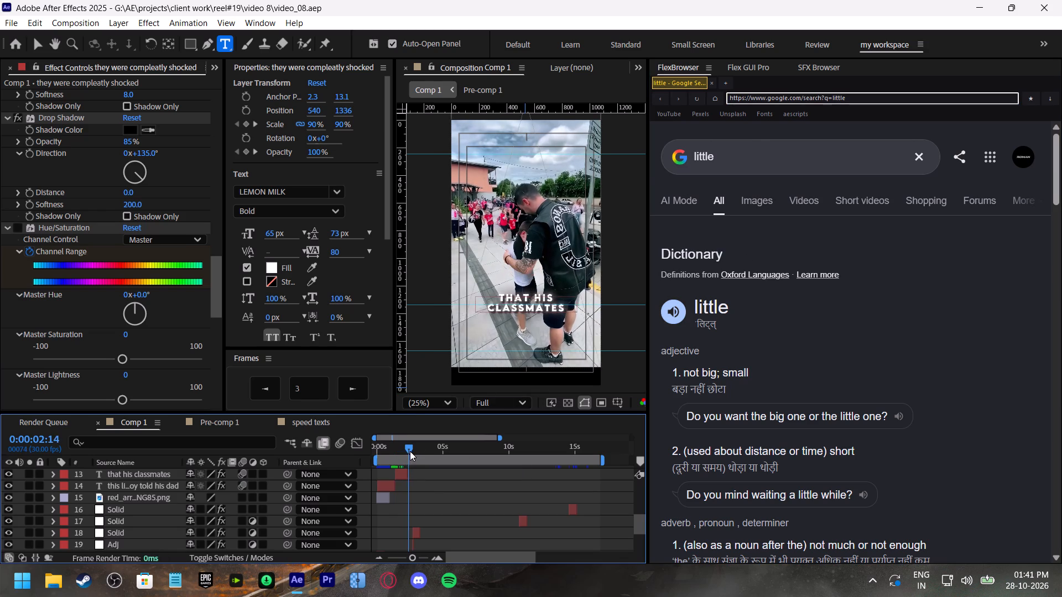
pyautogui.moveTo(410, 451); pyautogui.dragTo(422, 454)
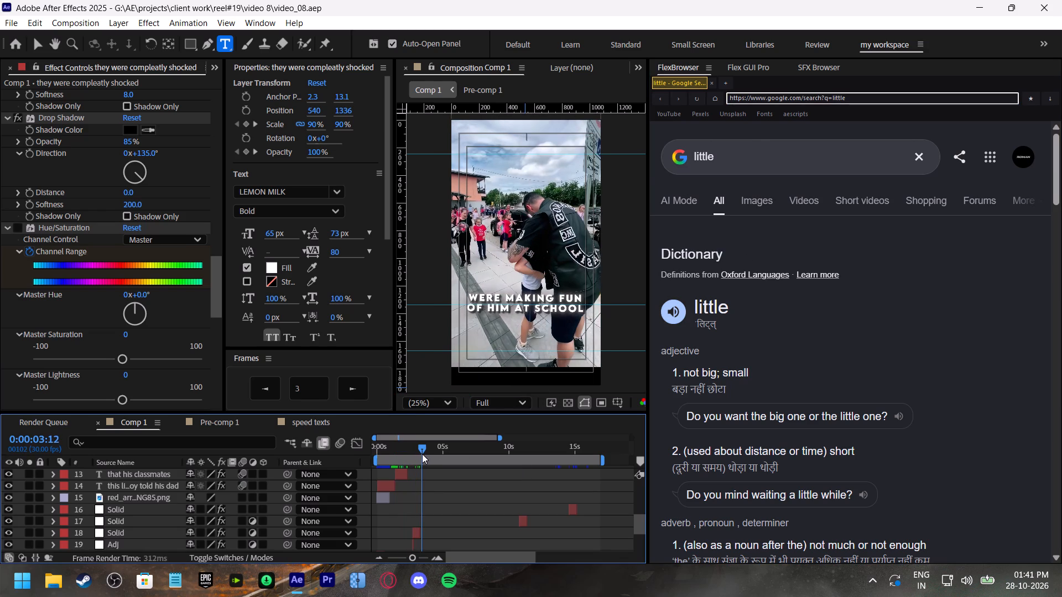
pyautogui.moveTo(422, 454); pyautogui.dragTo(423, 454)
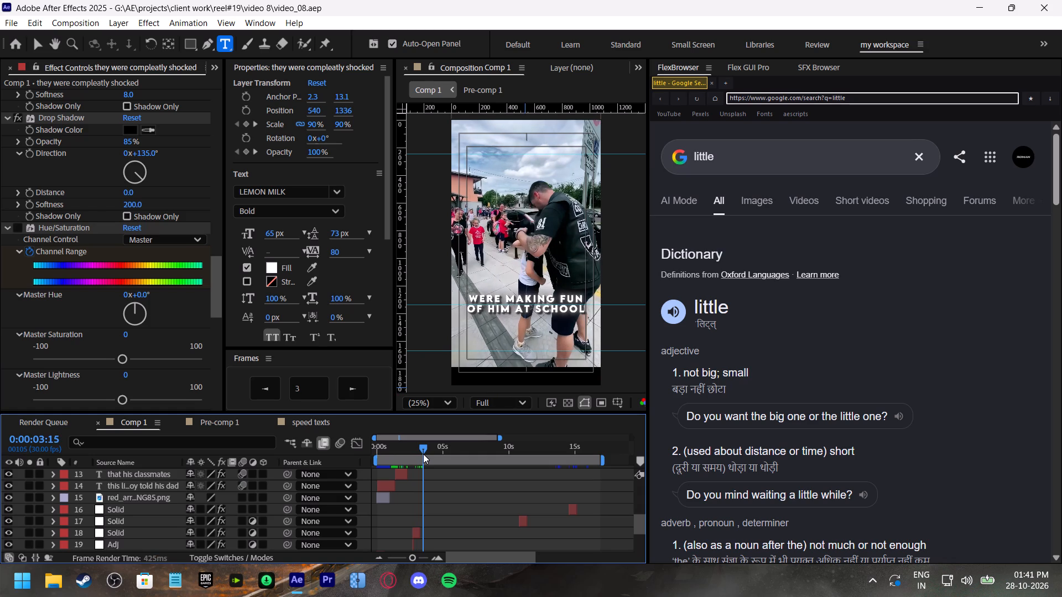
pyautogui.moveTo(423, 454); pyautogui.dragTo(426, 455)
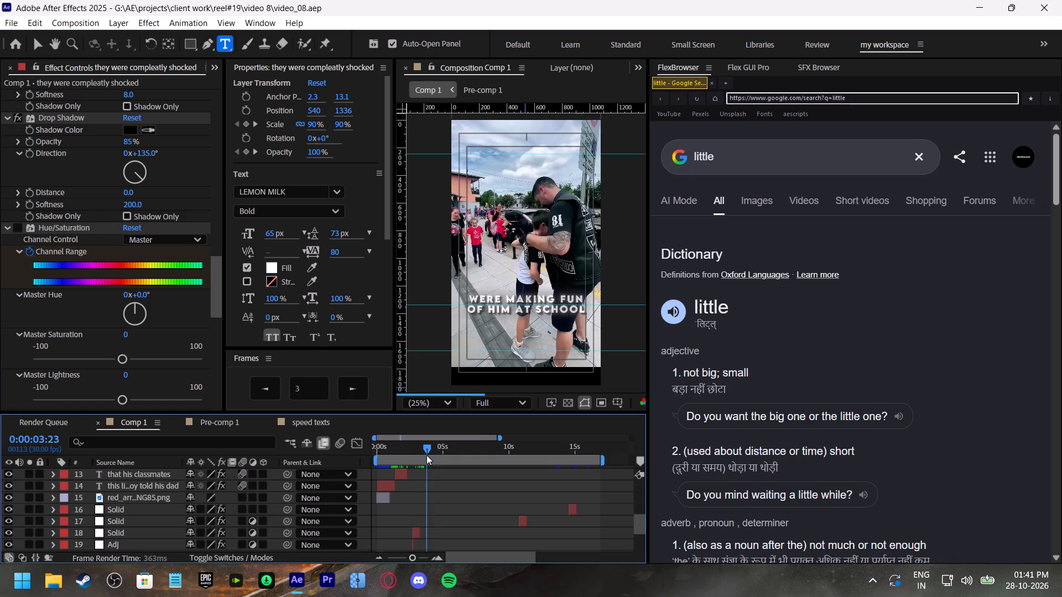
pyautogui.moveTo(426, 455); pyautogui.dragTo(438, 462)
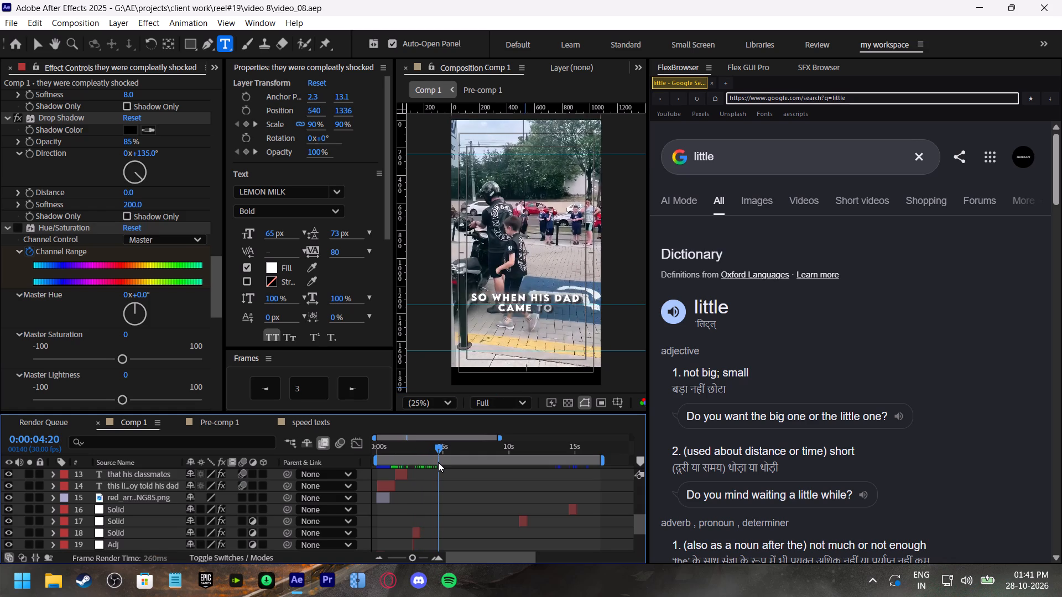
pyautogui.moveTo(438, 462); pyautogui.dragTo(445, 465)
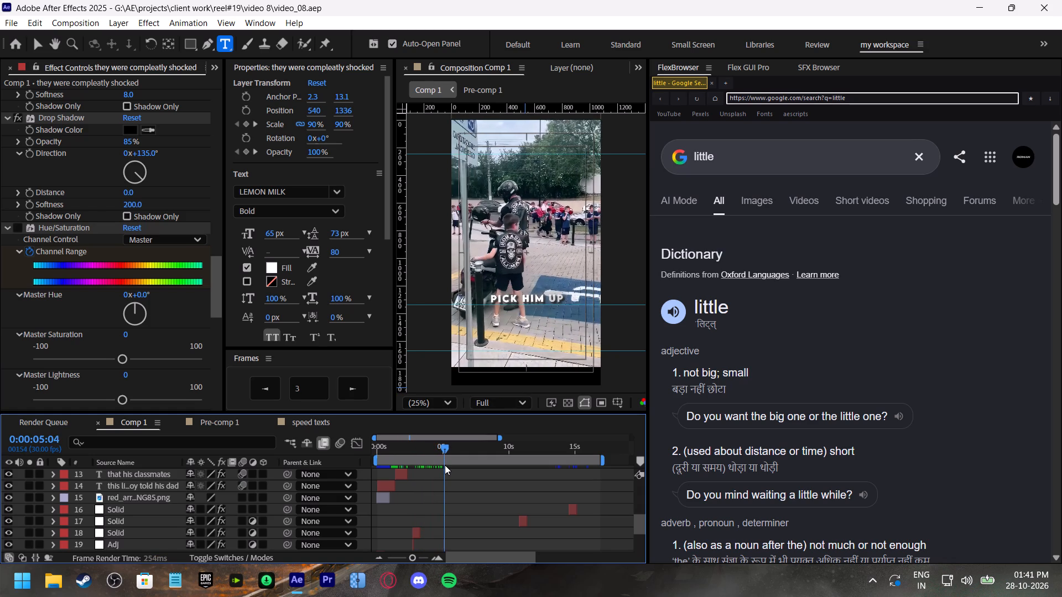
pyautogui.moveTo(445, 465); pyautogui.dragTo(454, 465)
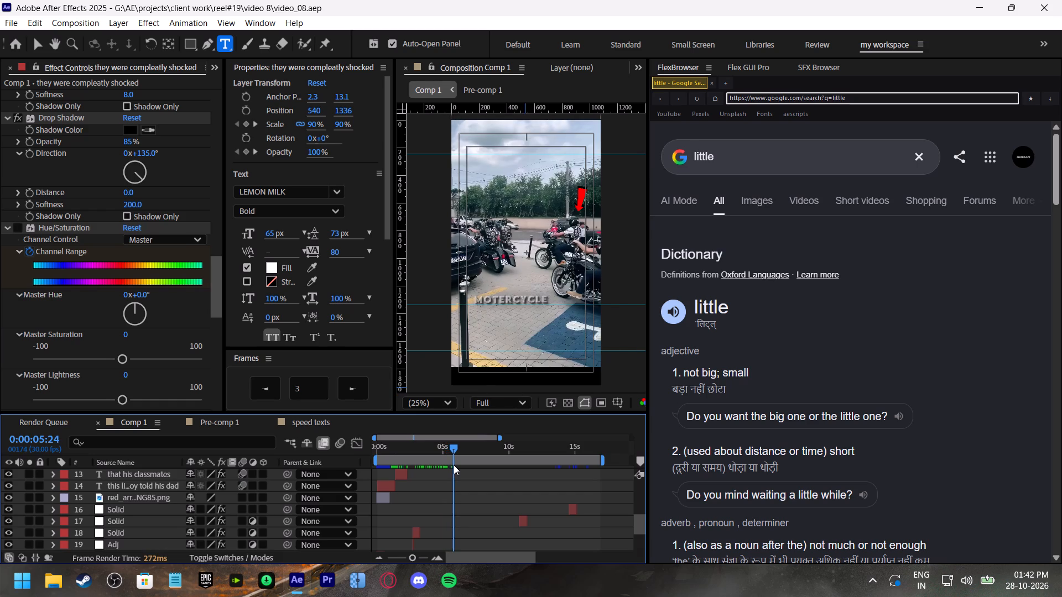
pyautogui.moveTo(454, 465); pyautogui.dragTo(452, 465)
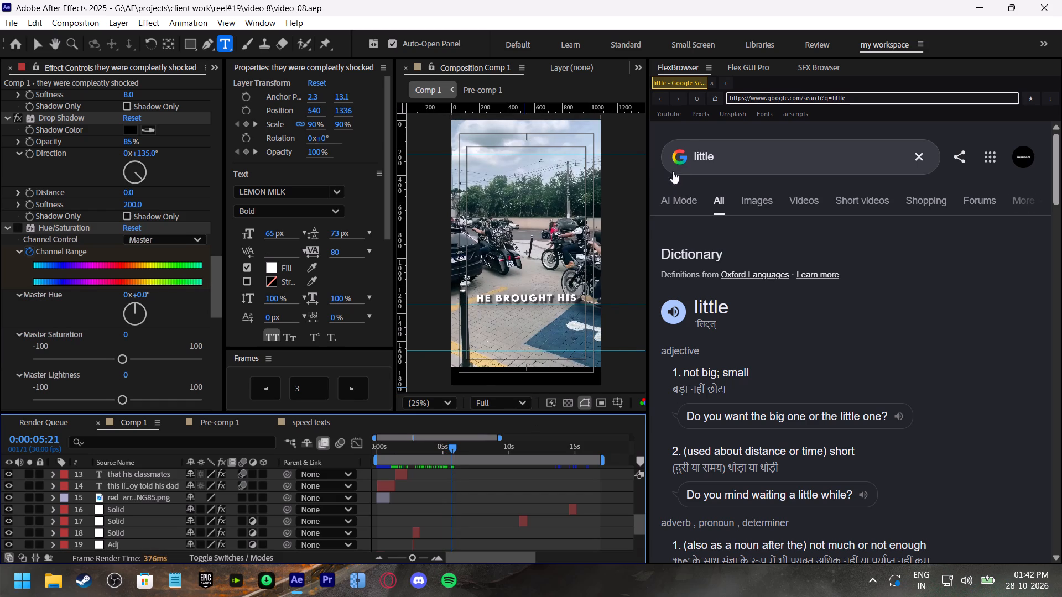
pyautogui.doubleClick(702, 148)
pyautogui.write('brought')
pyautogui.press('Return')
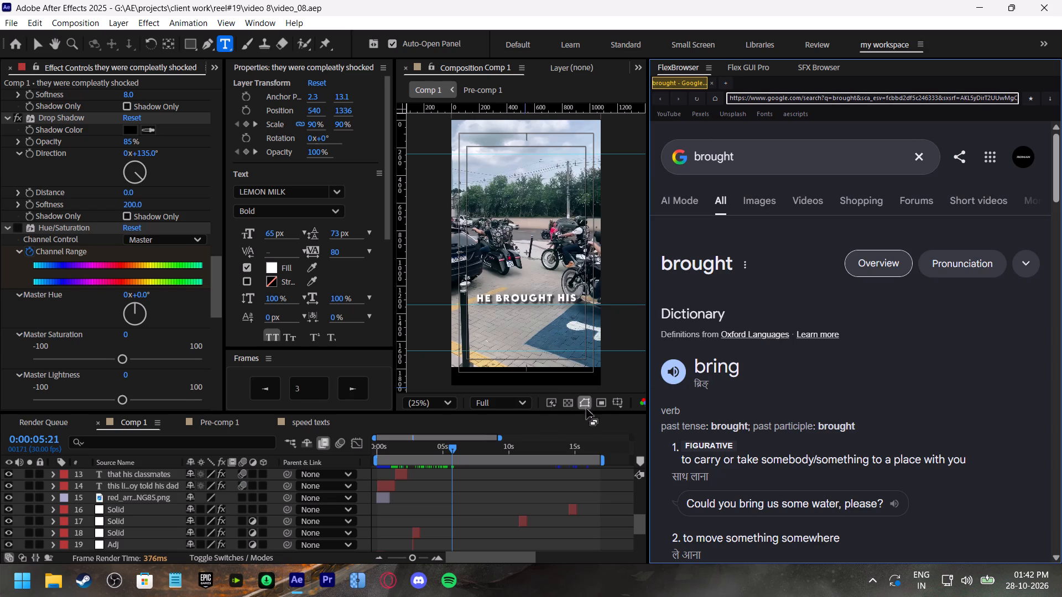
# Go to the motorcycle club caption at 0:00:06:13 and search the web for "motercycle" to check its spelling.
pyautogui.moveTo(451, 446); pyautogui.dragTo(458, 446)
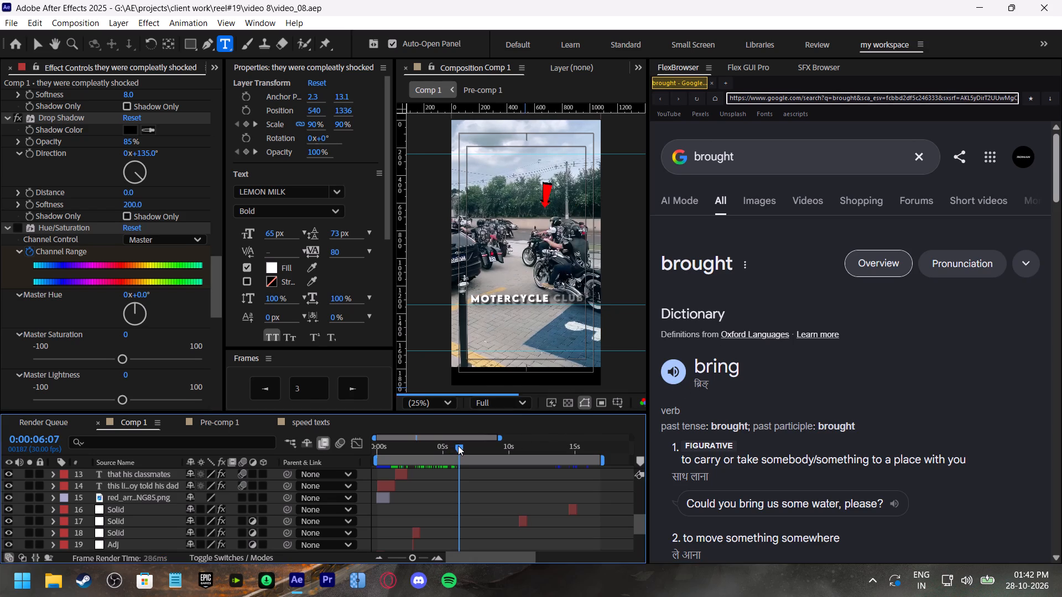
pyautogui.moveTo(458, 446); pyautogui.dragTo(460, 446)
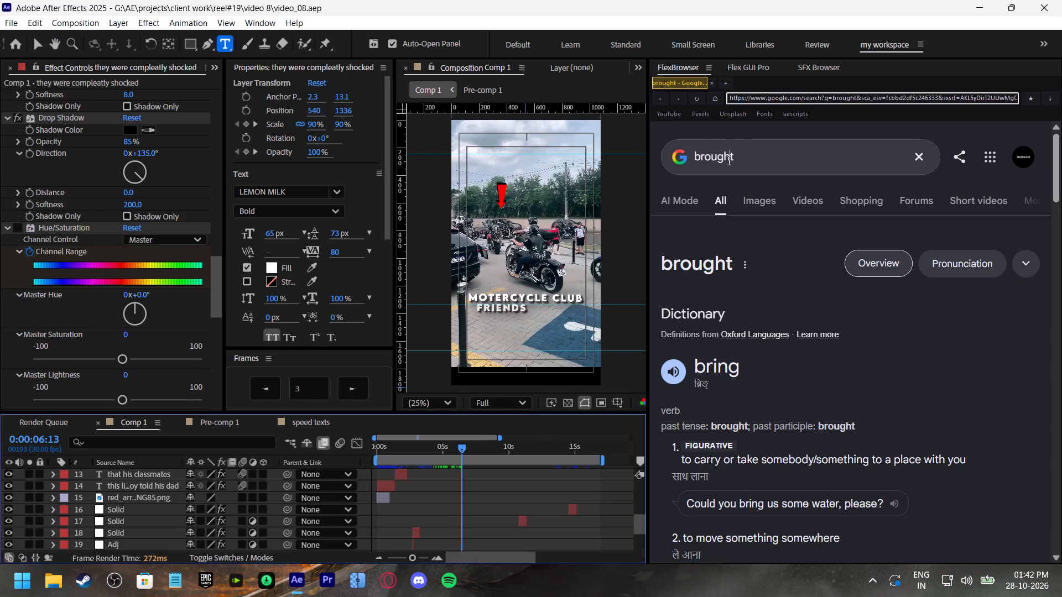
pyautogui.doubleClick(728, 160)
pyautogui.write('motercycle')
pyautogui.press('Return')
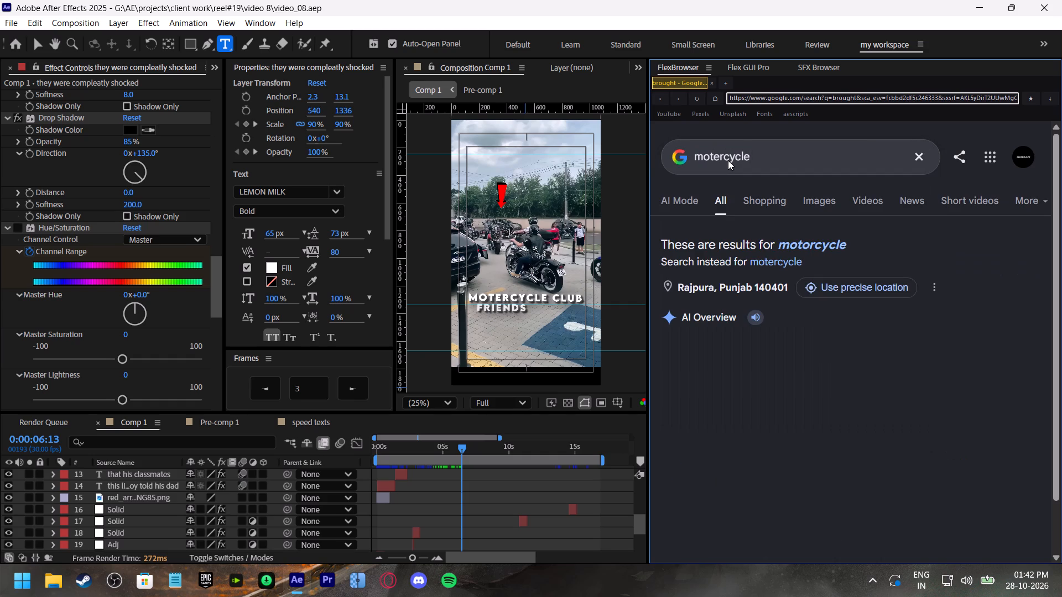
# Correct the first word of the "motercycle club friends along" caption to "motorcycle".
pyautogui.click(501, 294)
pyautogui.press('BackSpace')
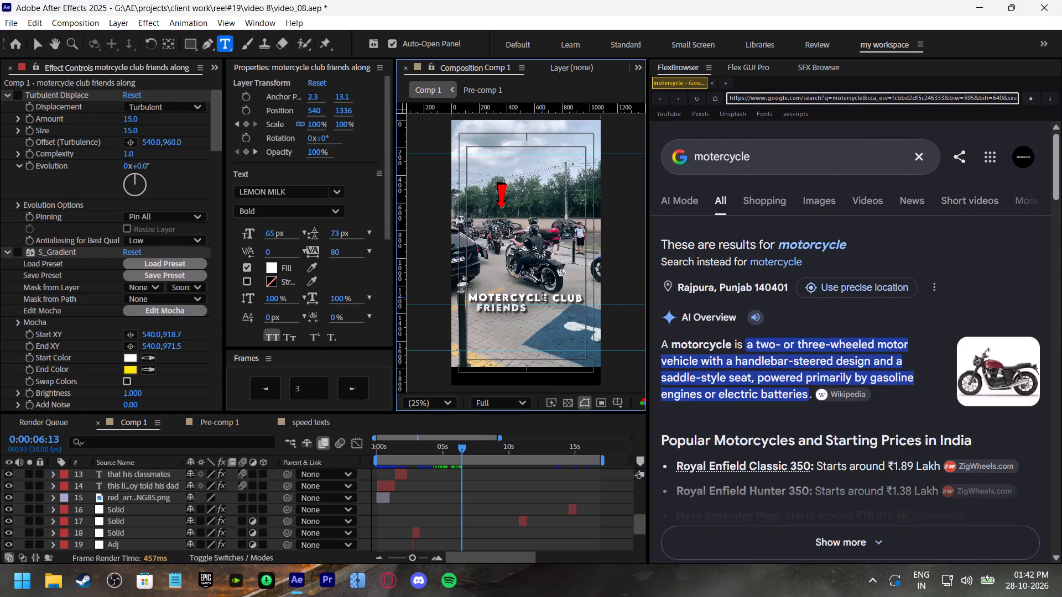
pyautogui.press('o')
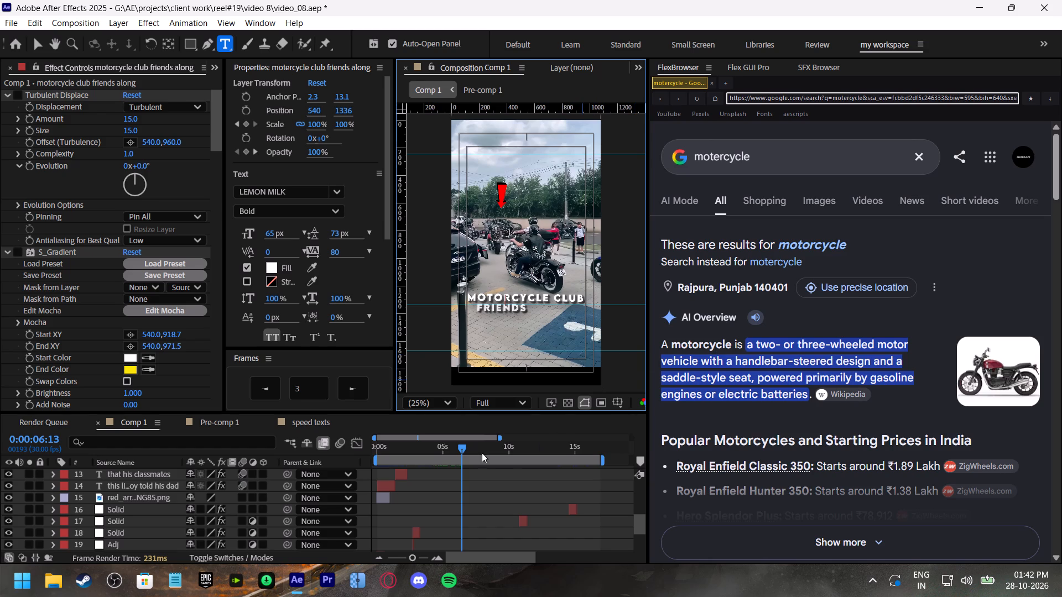
# Go to the "they all wore their matching wests" caption at 0:00:08:14 and check the spellings of "wore" and "matching" on the web.
pyautogui.moveTo(466, 449); pyautogui.dragTo(476, 449)
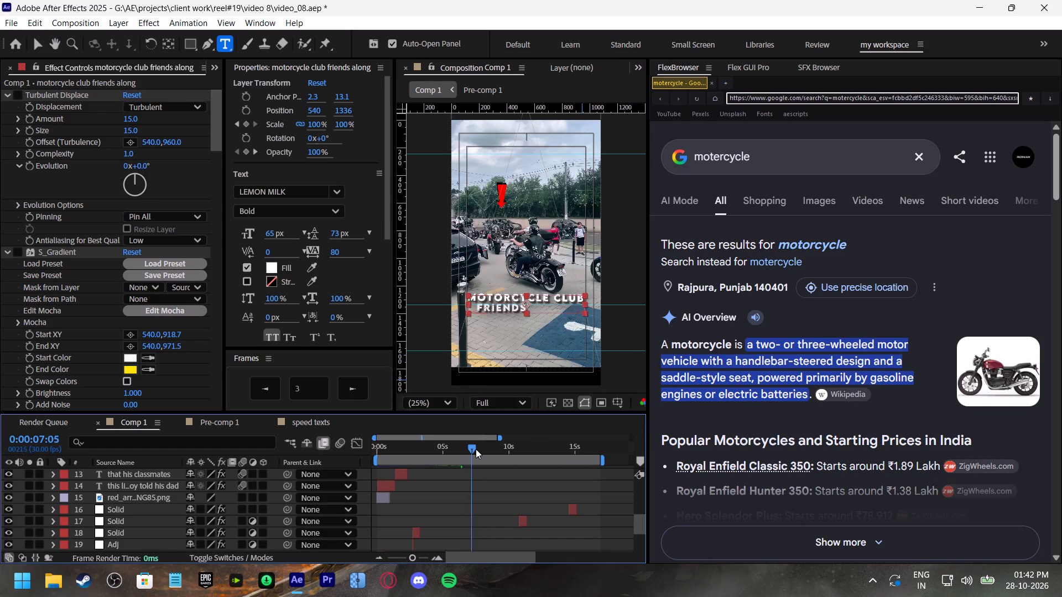
pyautogui.moveTo(476, 449); pyautogui.dragTo(493, 449)
pyautogui.doubleClick(735, 161)
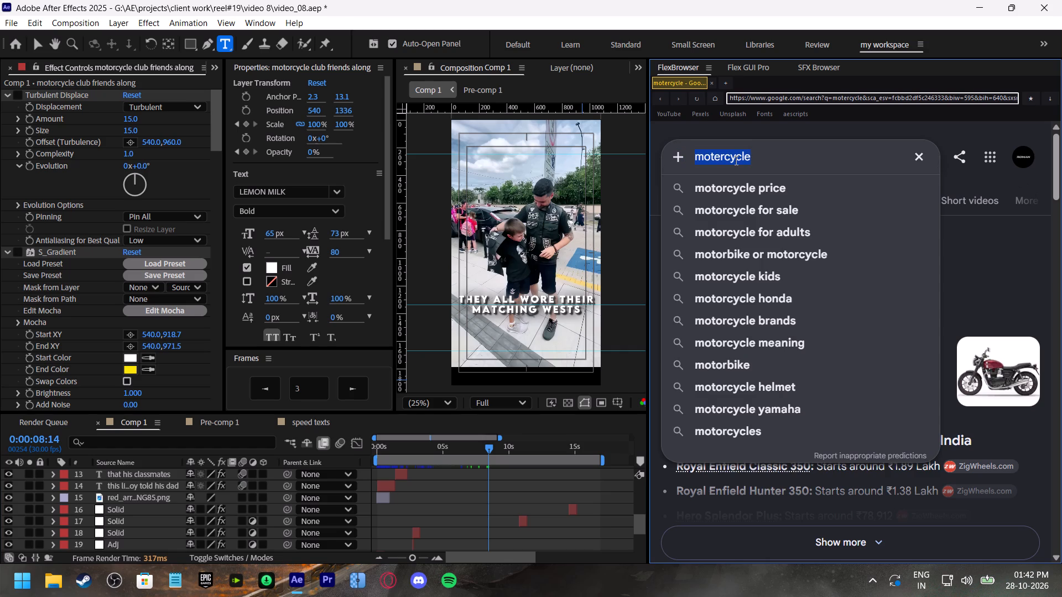
pyautogui.write('wore')
pyautogui.press('Return')
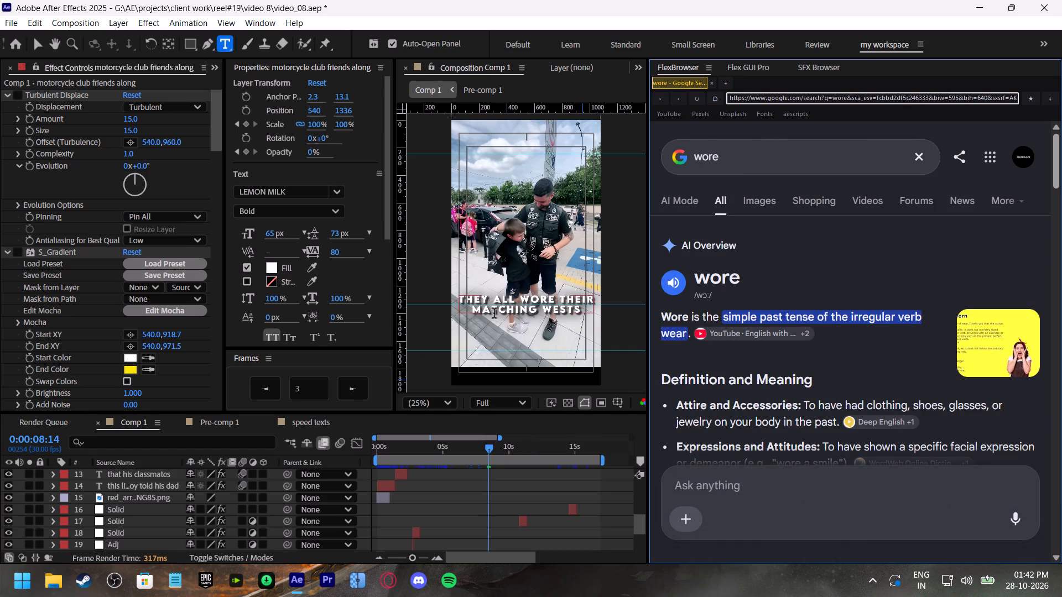
pyautogui.doubleClick(716, 156)
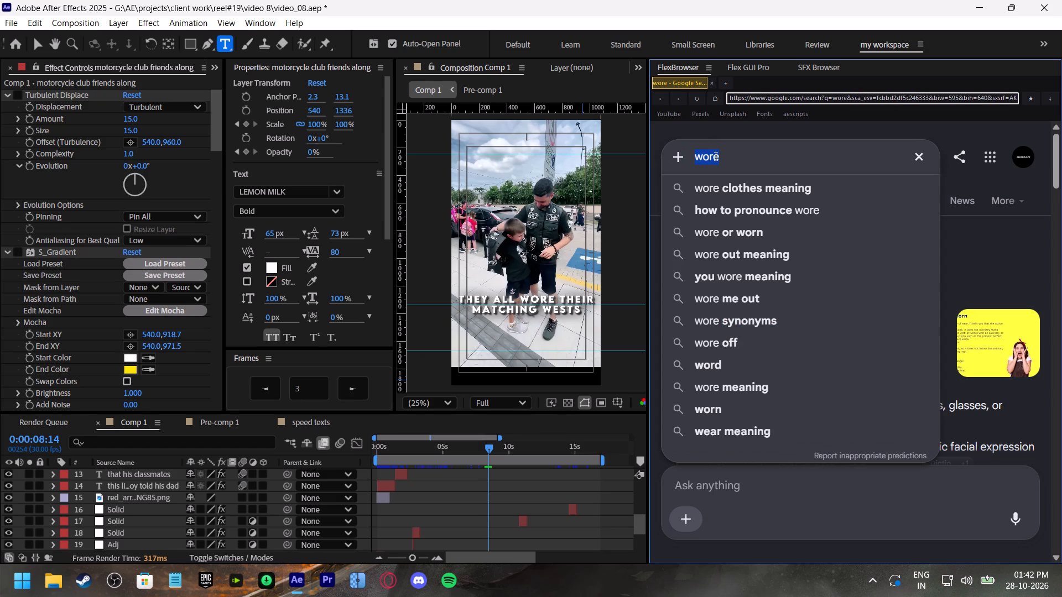
pyautogui.write('matching')
pyautogui.press('Return')
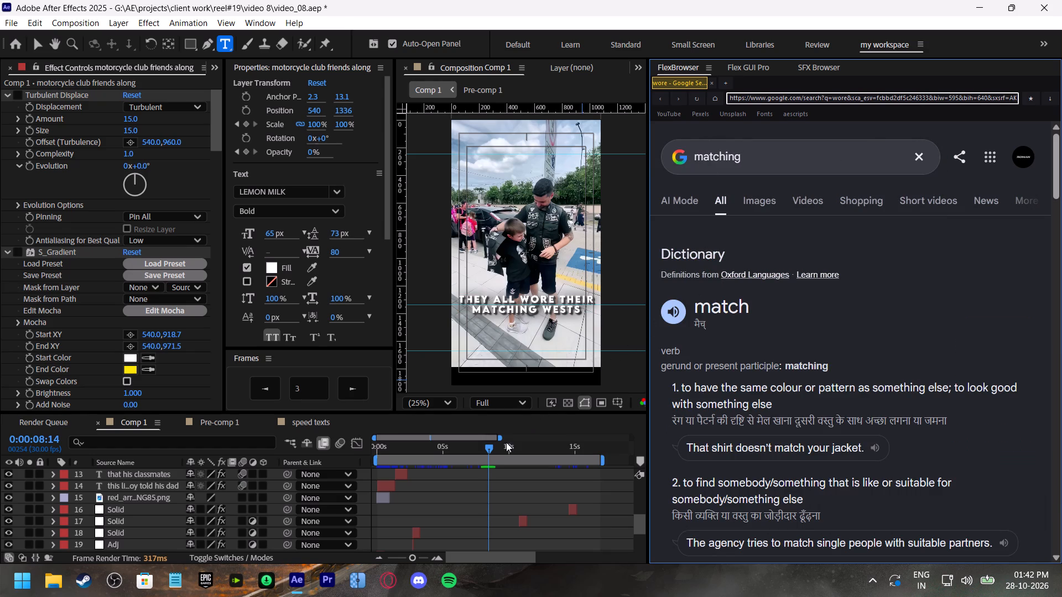
# Search the web for "wests" and examine the expanded overview and results for its meaning.
pyautogui.doubleClick(734, 149)
pyautogui.write('wests')
pyautogui.press('Return')
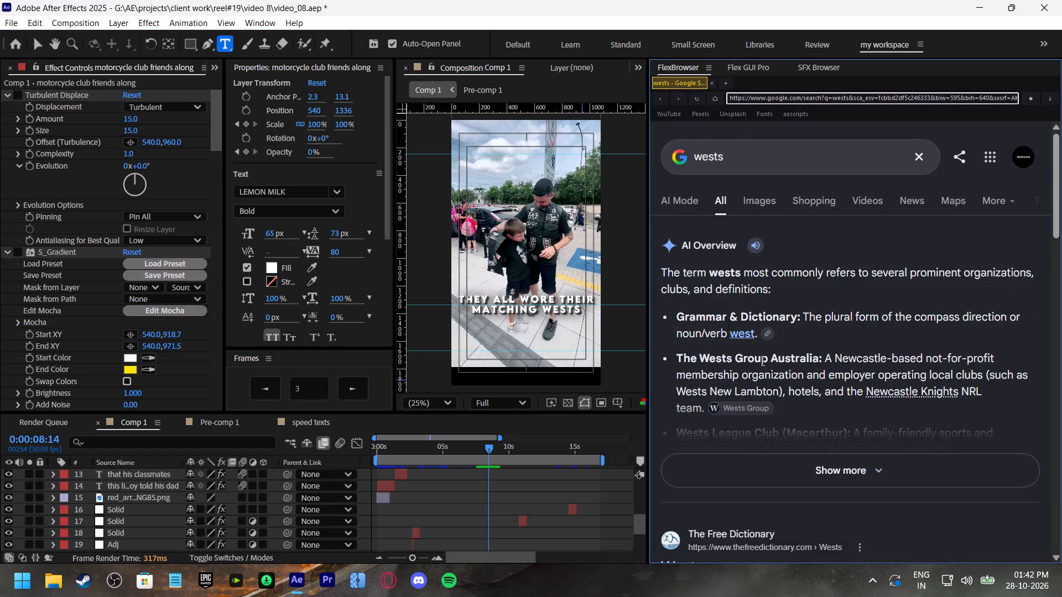
pyautogui.scroll(-1, 810, 384)
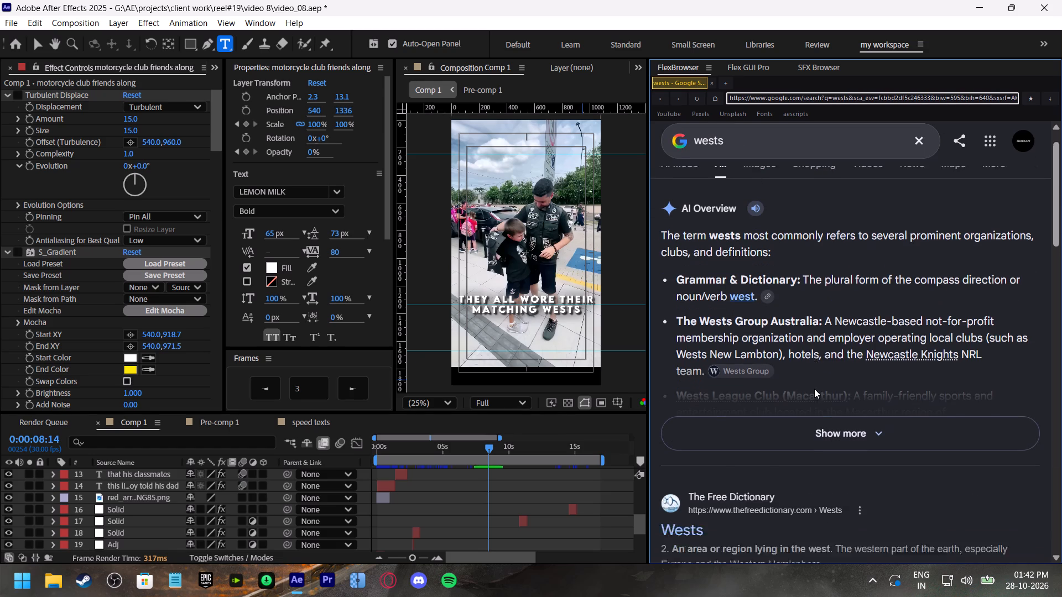
pyautogui.click(813, 370)
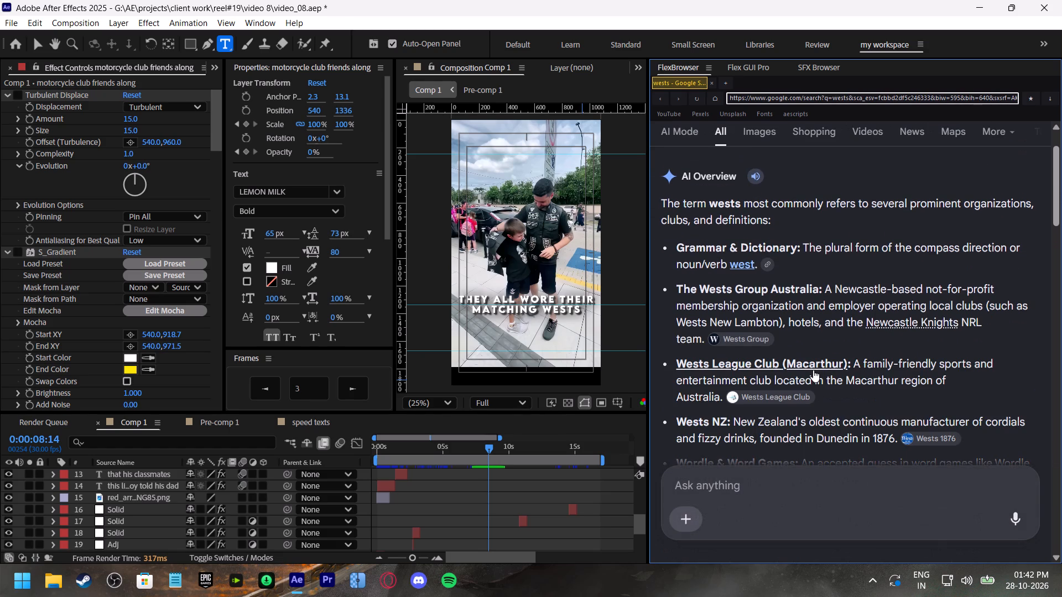
pyautogui.scroll(-11, 814, 375)
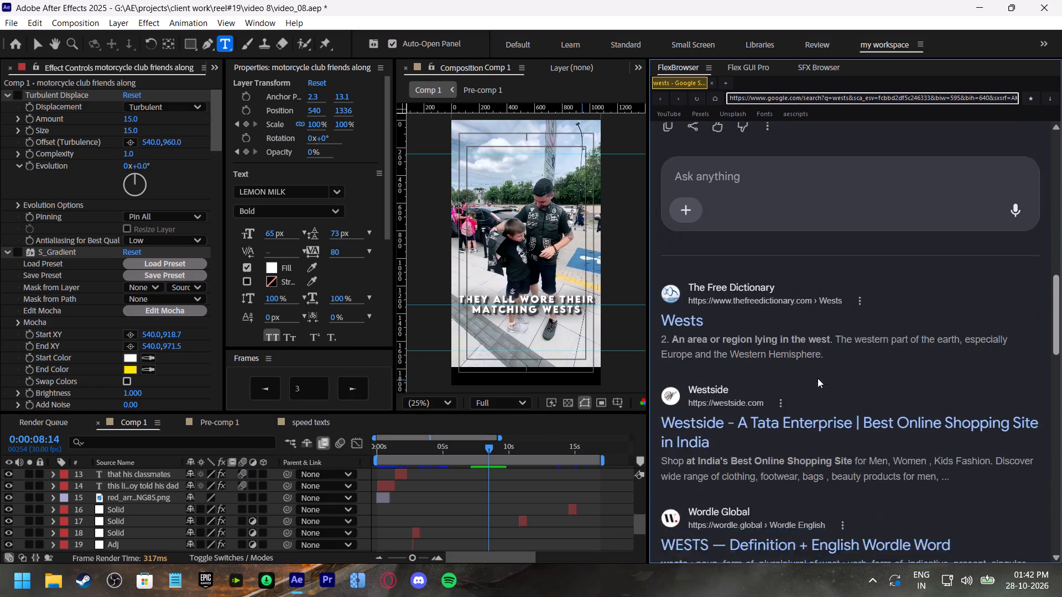
# Search the web for "is wests a word" using the suggested query.
pyautogui.scroll(14, 791, 322)
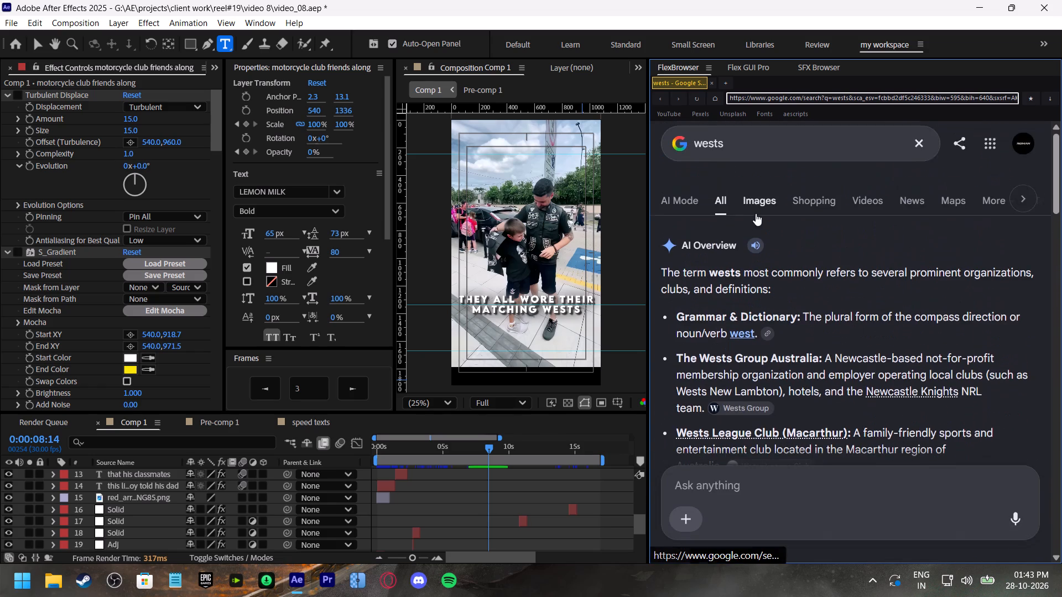
pyautogui.scroll(2, 756, 213)
pyautogui.click(775, 159)
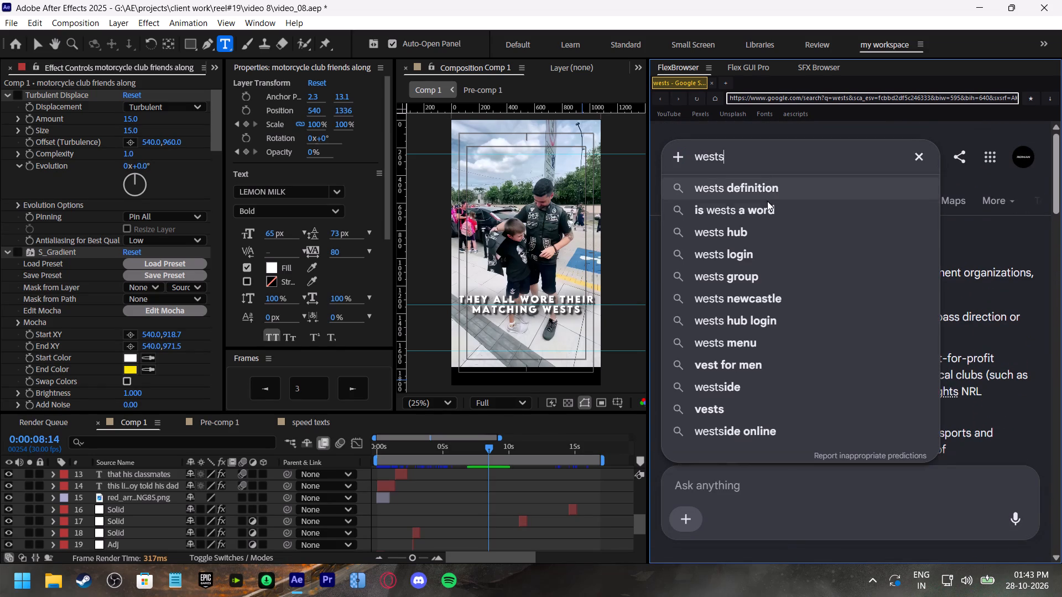
pyautogui.click(764, 210)
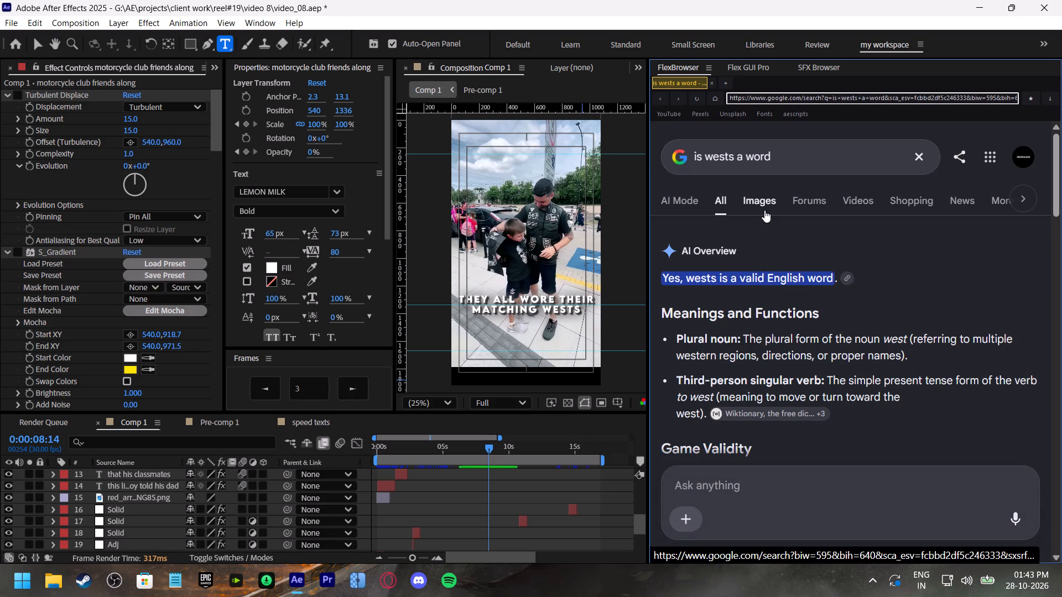
# Review the "is wests a word" results and search the web for "wests like a jacket".
pyautogui.scroll(-3, 838, 272)
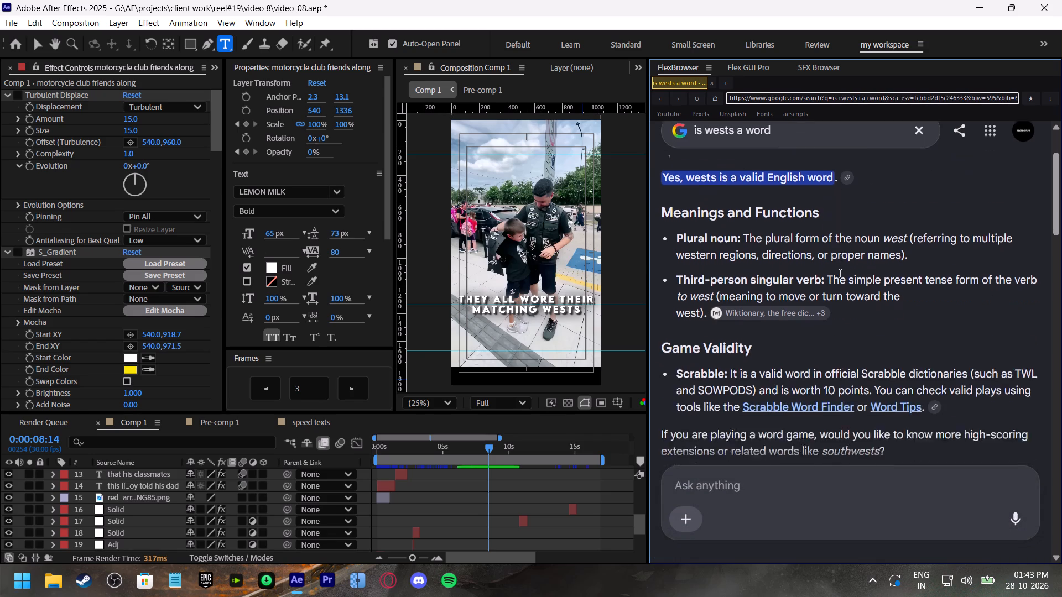
pyautogui.scroll(-2, 839, 271)
pyautogui.scroll(3, 839, 271)
pyautogui.scroll(5, 826, 202)
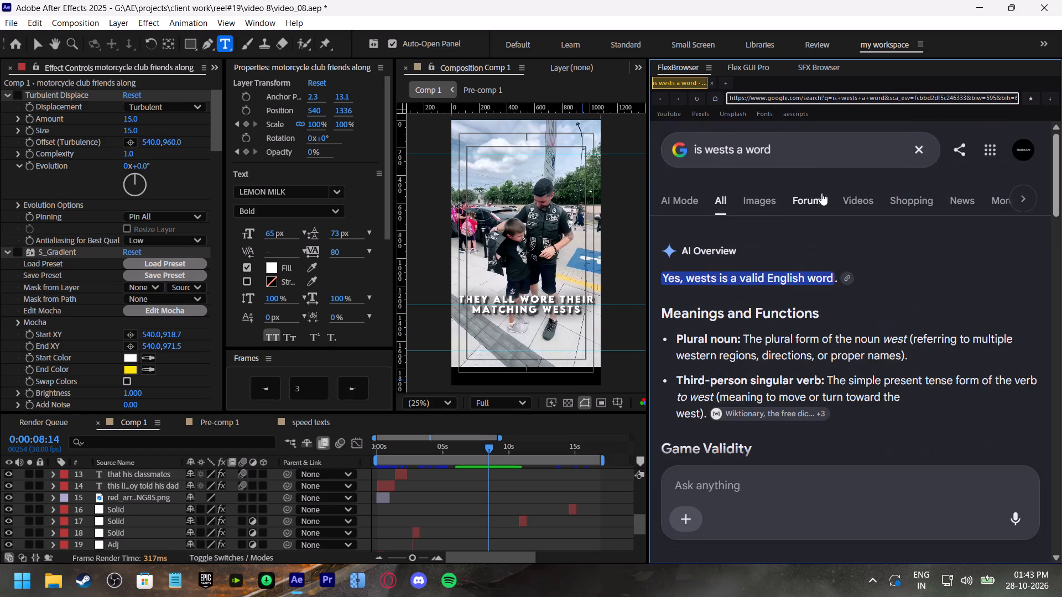
pyautogui.scroll(1, 821, 193)
pyautogui.moveTo(806, 151); pyautogui.dragTo(736, 158)
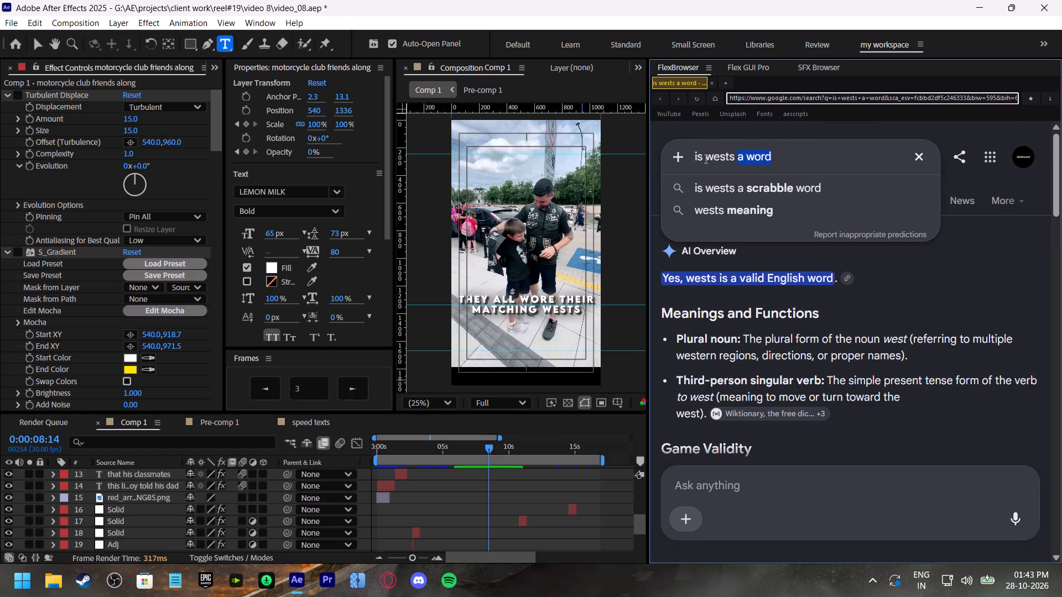
pyautogui.tripleClick(804, 149)
pyautogui.write('west')
pyautogui.press('space')
pyautogui.press('BackSpace')
pyautogui.write('s like a')
pyautogui.press('space')
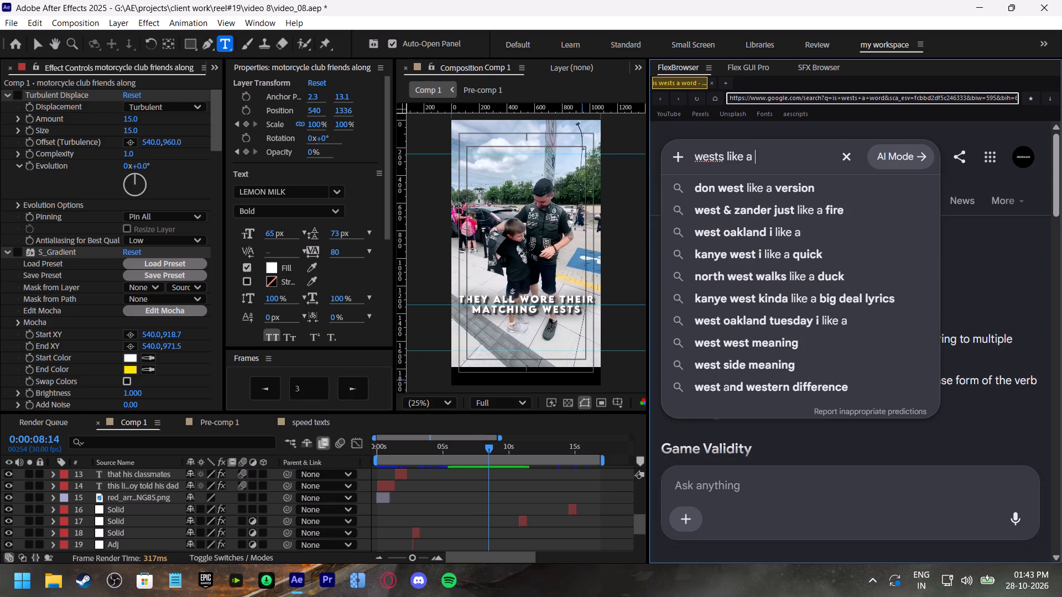
pyautogui.write('jacket')
pyautogui.press('Return')
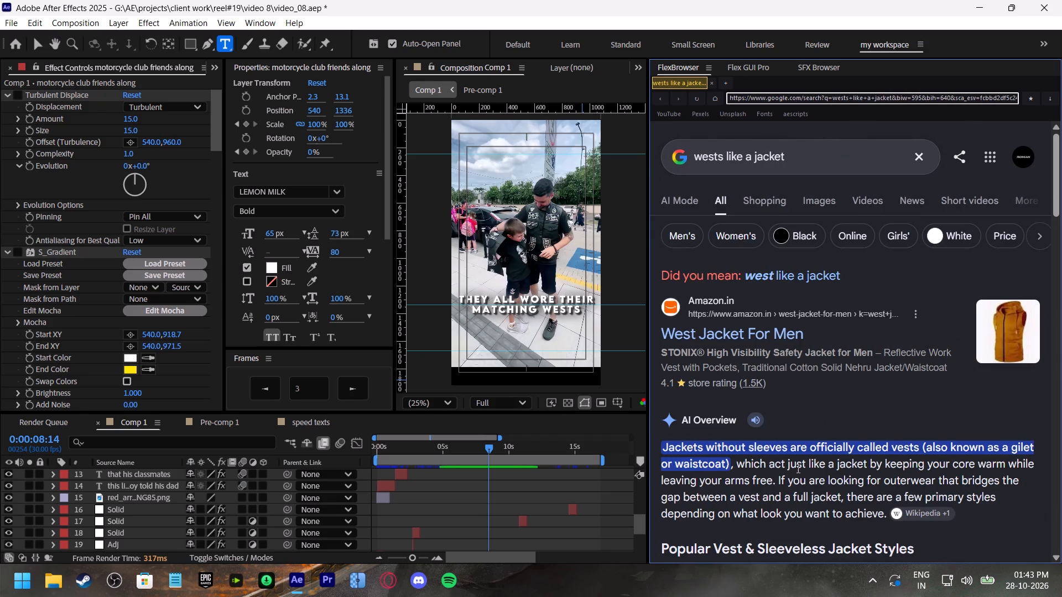
# Search the web for "vests" to check the word's meaning.
pyautogui.tripleClick(743, 158)
pyautogui.write('vests')
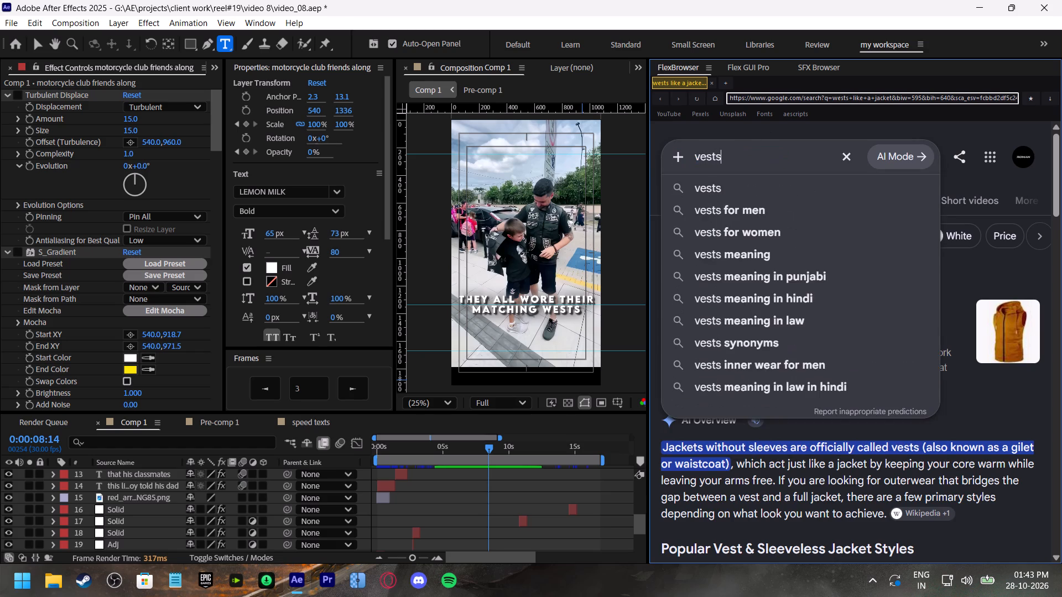
pyautogui.press('Return')
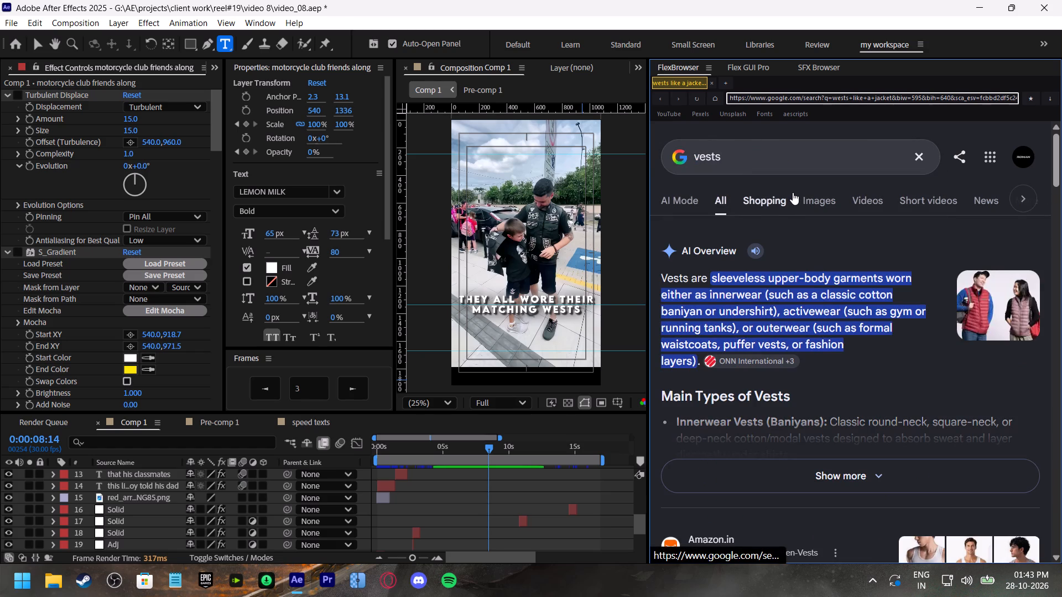
# Correct the last word of the "they all wore their matching wests" caption to "vests".
pyautogui.scroll(3, 506, 504)
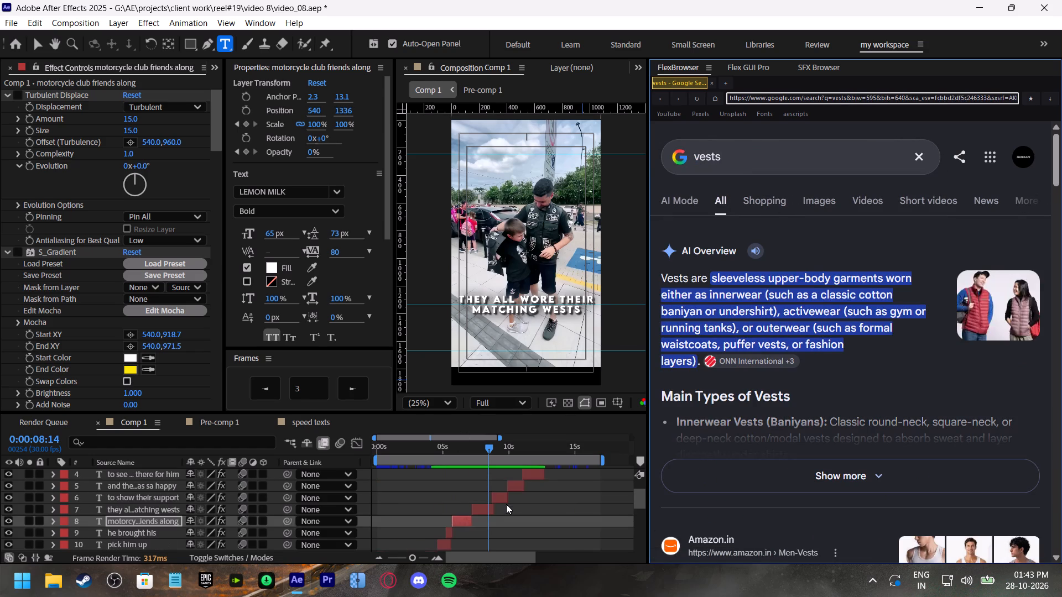
pyautogui.click(492, 510)
pyautogui.doubleClick(564, 313)
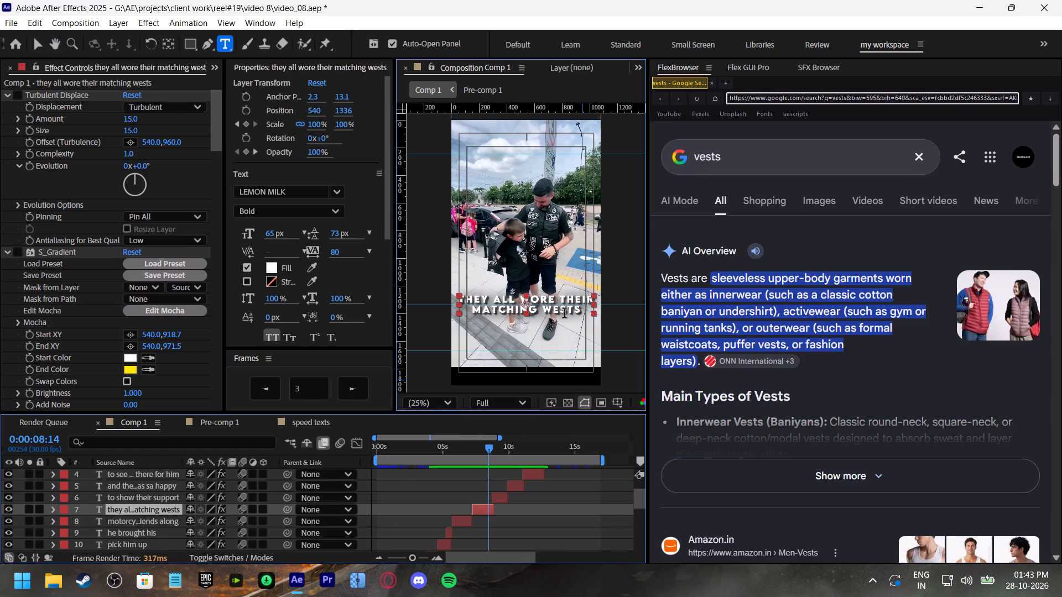
pyautogui.write('vests')
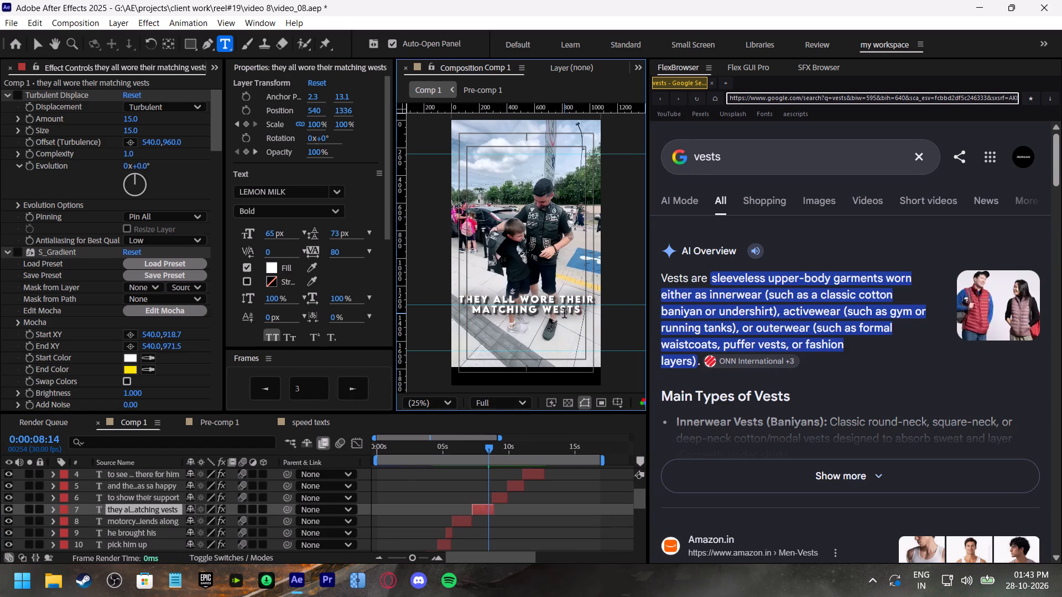
pyautogui.click(471, 438)
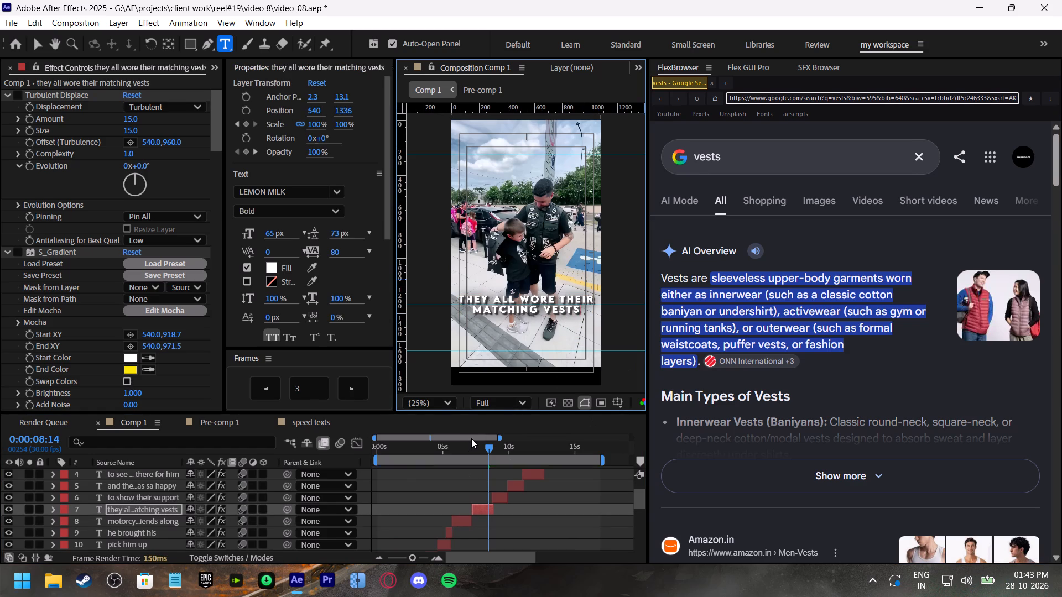
# Go to the "to show their support" caption at 0:00:09:14 and search the web for "their".
pyautogui.moveTo(480, 453); pyautogui.dragTo(490, 453)
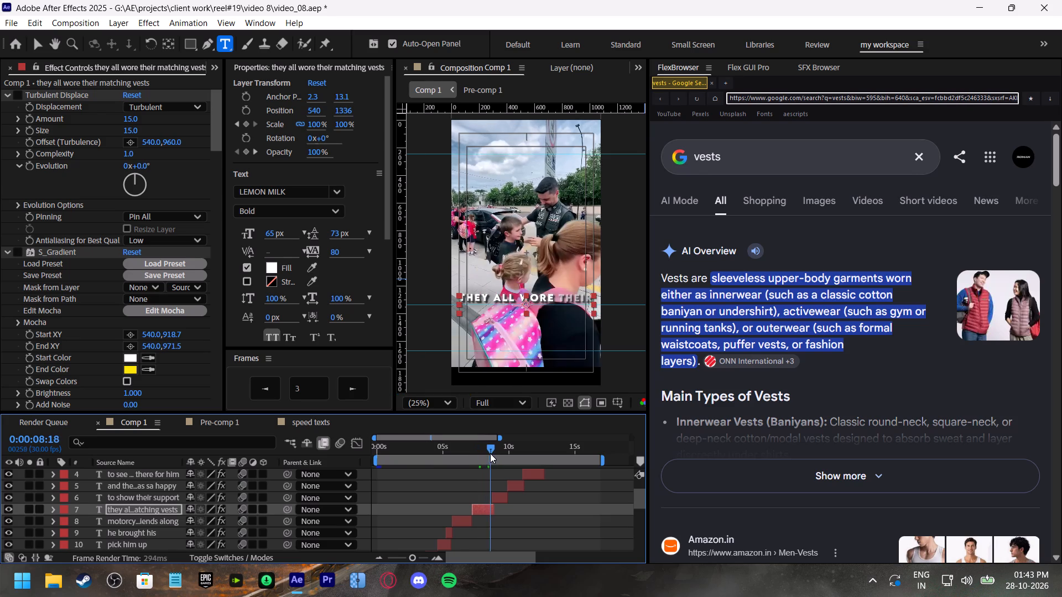
pyautogui.moveTo(490, 453); pyautogui.dragTo(502, 455)
pyautogui.doubleClick(724, 159)
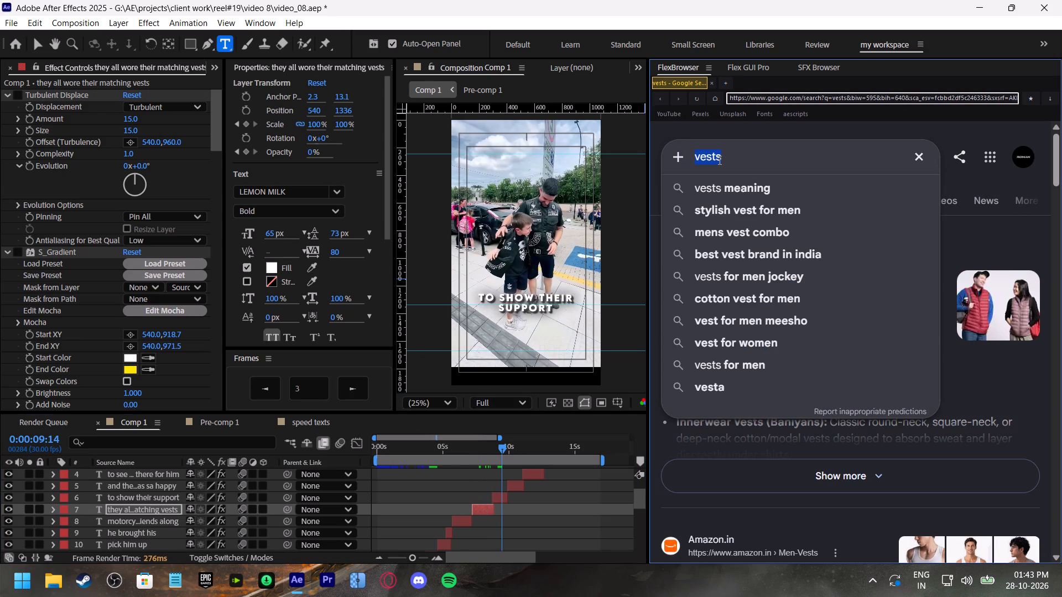
pyautogui.write('their')
pyautogui.press('Return')
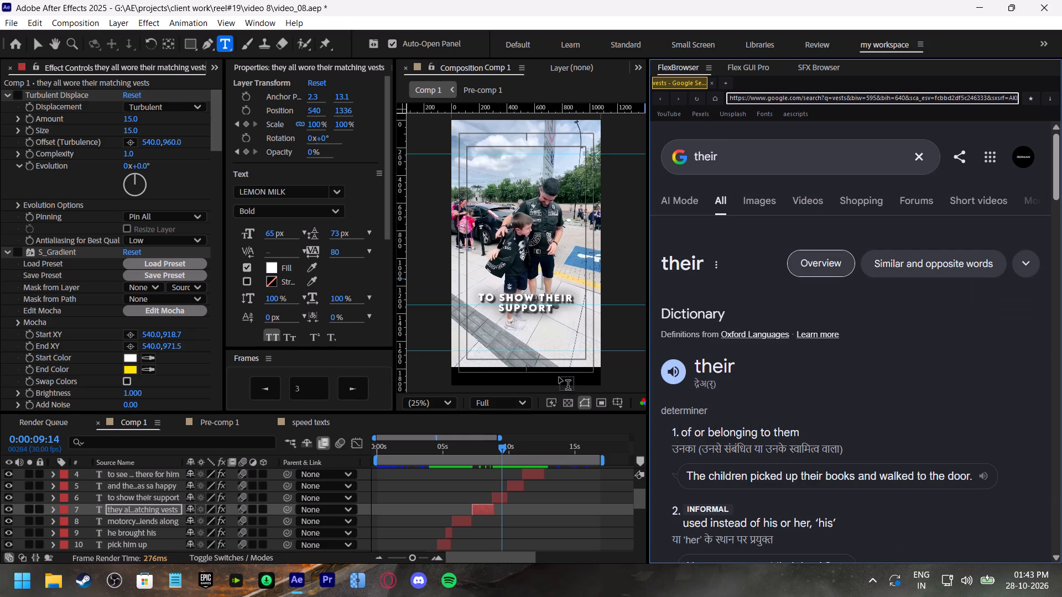
# Proofread the remaining captions up to 0:00:16:05 and check the spelling "compleatly" on the web.
pyautogui.moveTo(502, 447); pyautogui.dragTo(511, 446)
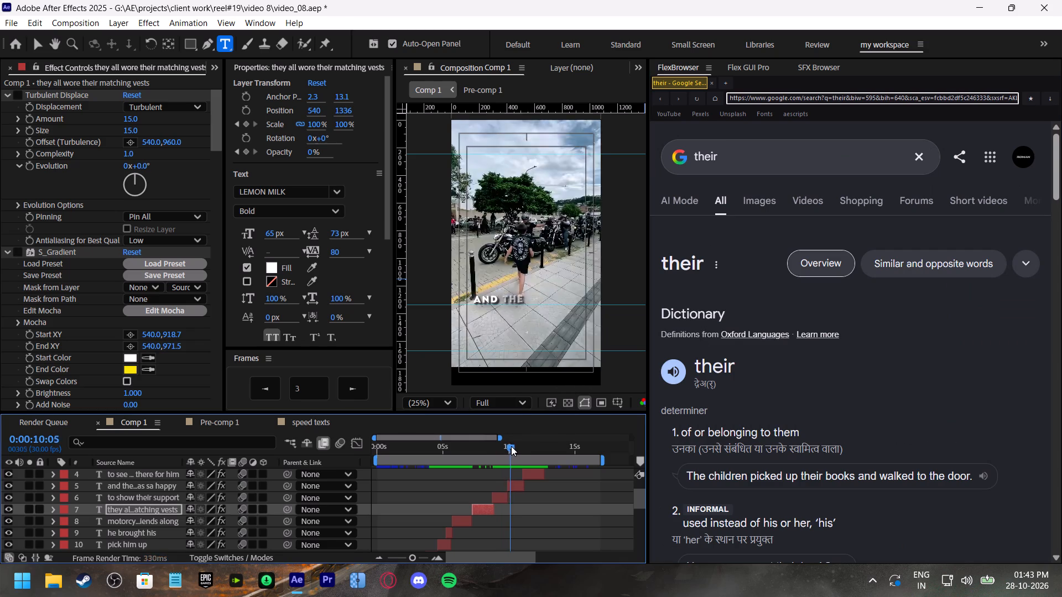
pyautogui.moveTo(511, 446); pyautogui.dragTo(531, 444)
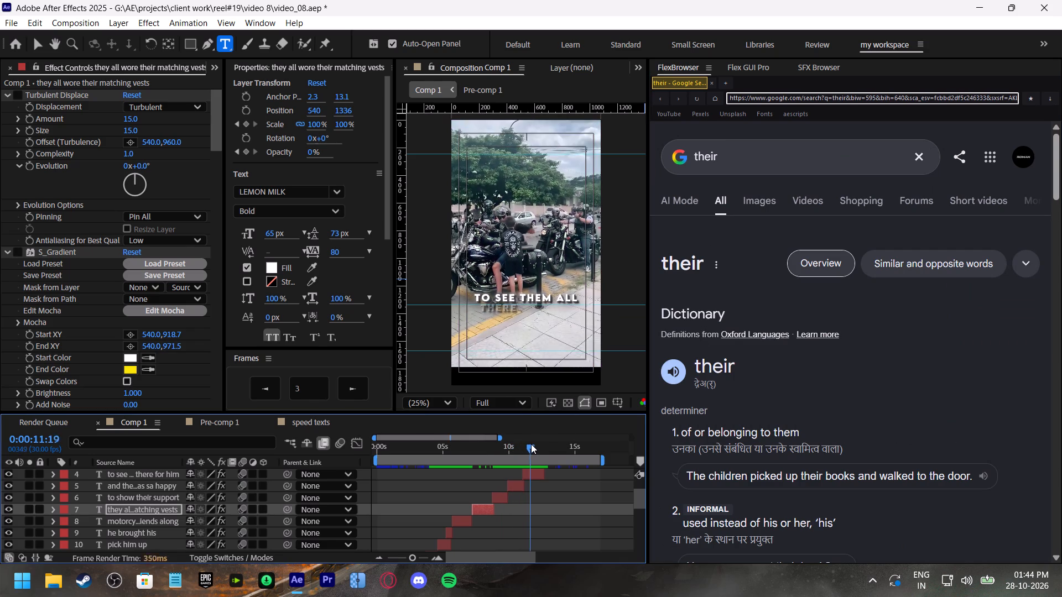
pyautogui.moveTo(531, 444); pyautogui.dragTo(540, 444)
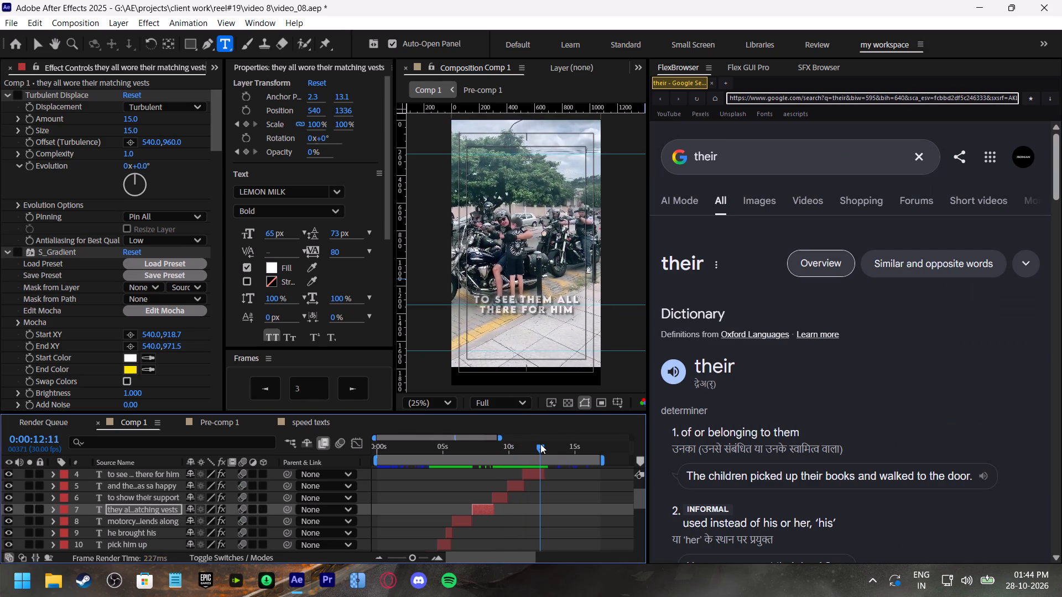
pyautogui.moveTo(540, 444); pyautogui.dragTo(562, 446)
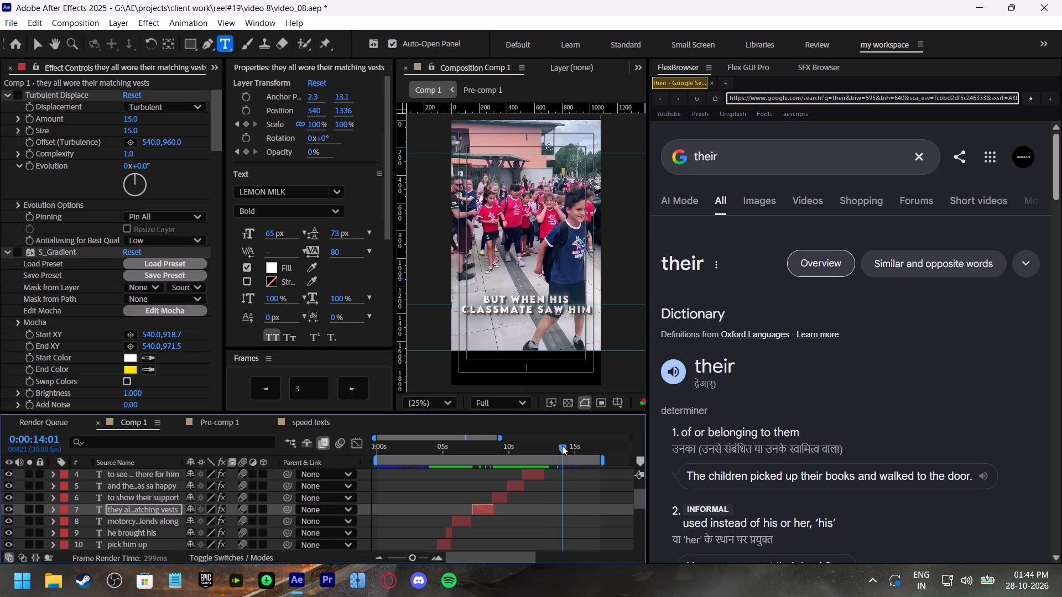
pyautogui.moveTo(562, 446); pyautogui.dragTo(572, 446)
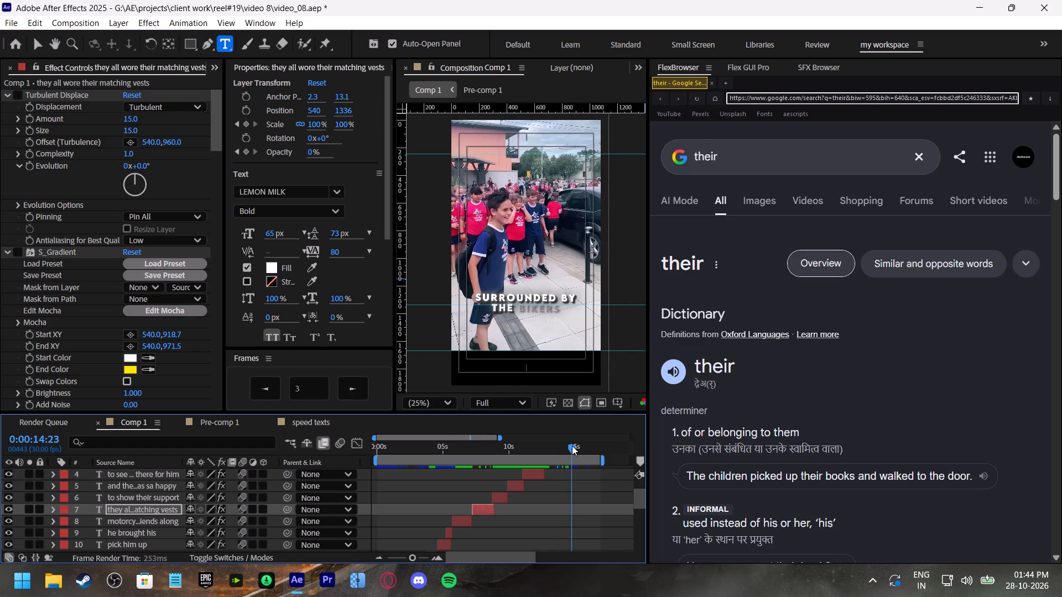
pyautogui.moveTo(572, 446); pyautogui.dragTo(585, 443)
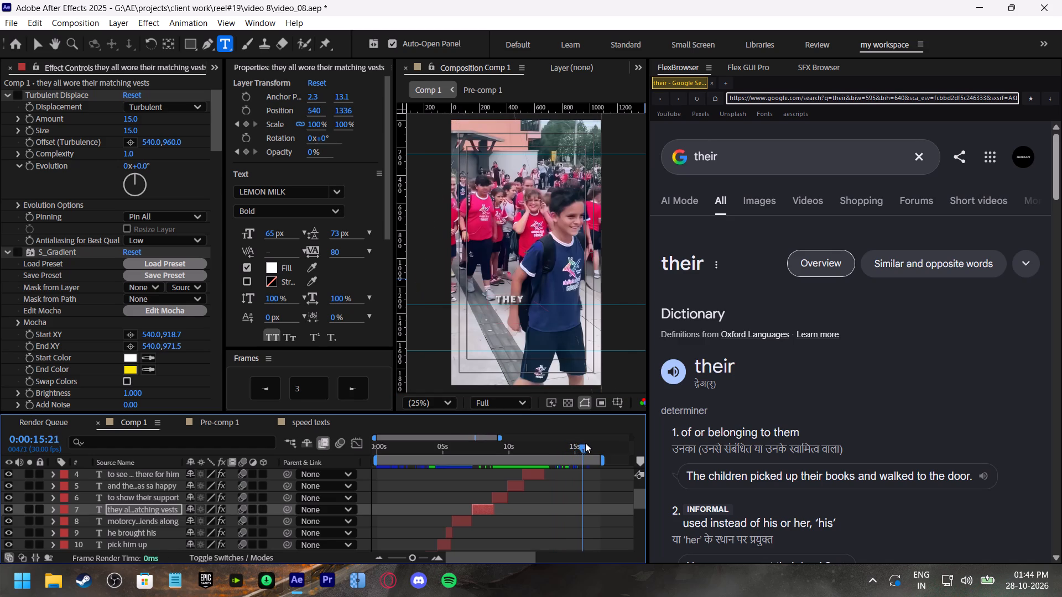
pyautogui.moveTo(585, 443); pyautogui.dragTo(590, 443)
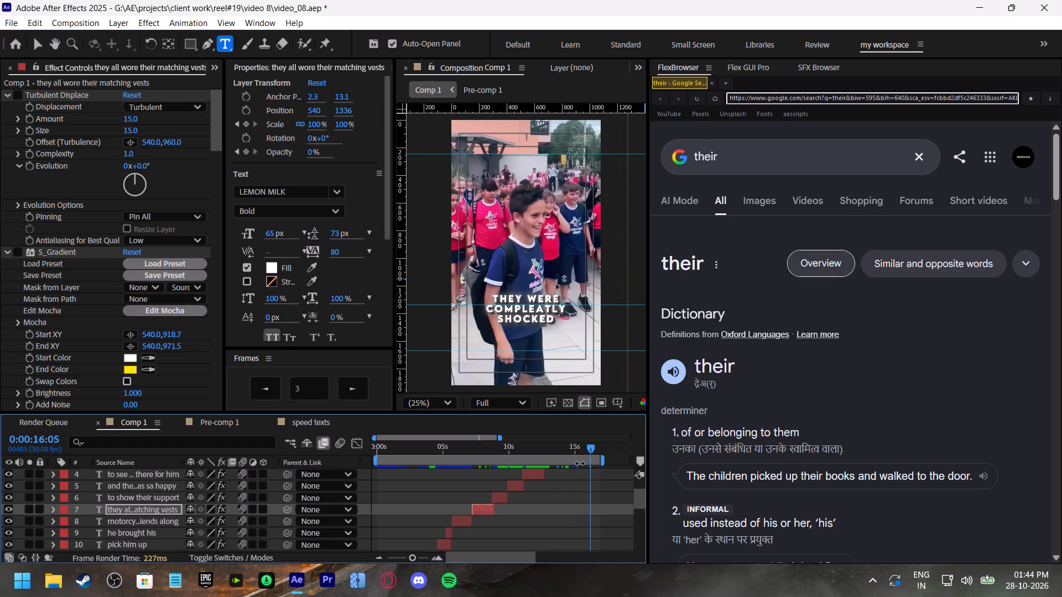
pyautogui.doubleClick(714, 150)
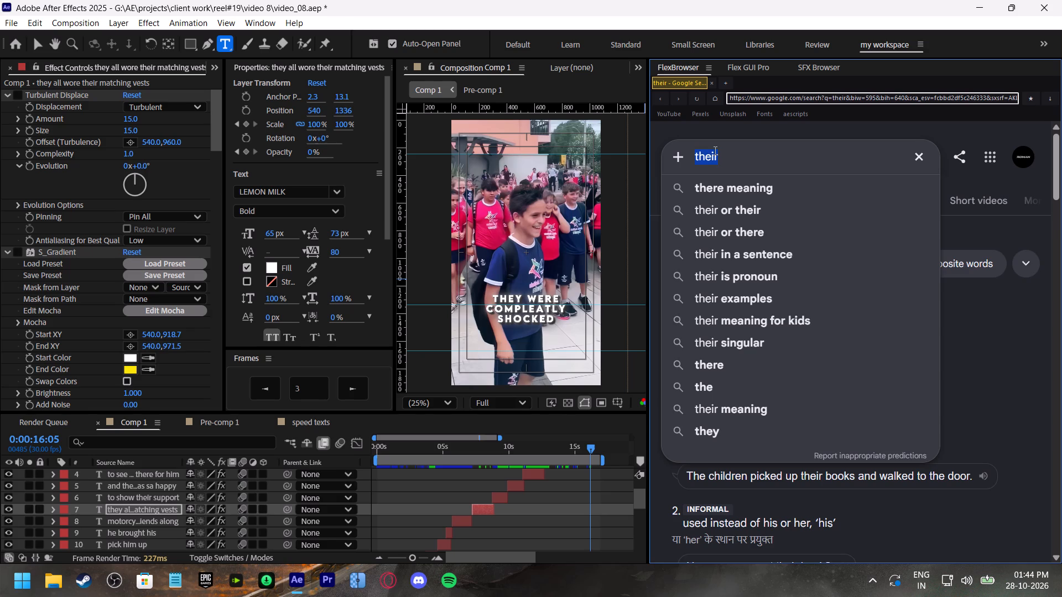
pyautogui.write('compleatly')
pyautogui.press('Return')
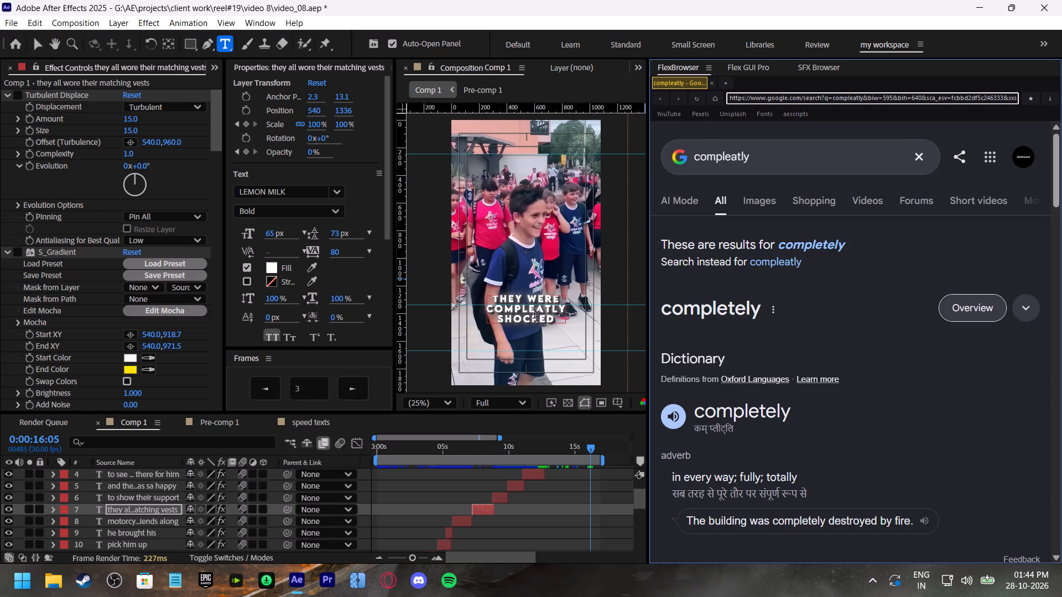
# Correct "compleatly" to "completely" in the "they were compleatly shocked" caption.
pyautogui.moveTo(543, 311); pyautogui.dragTo(536, 309)
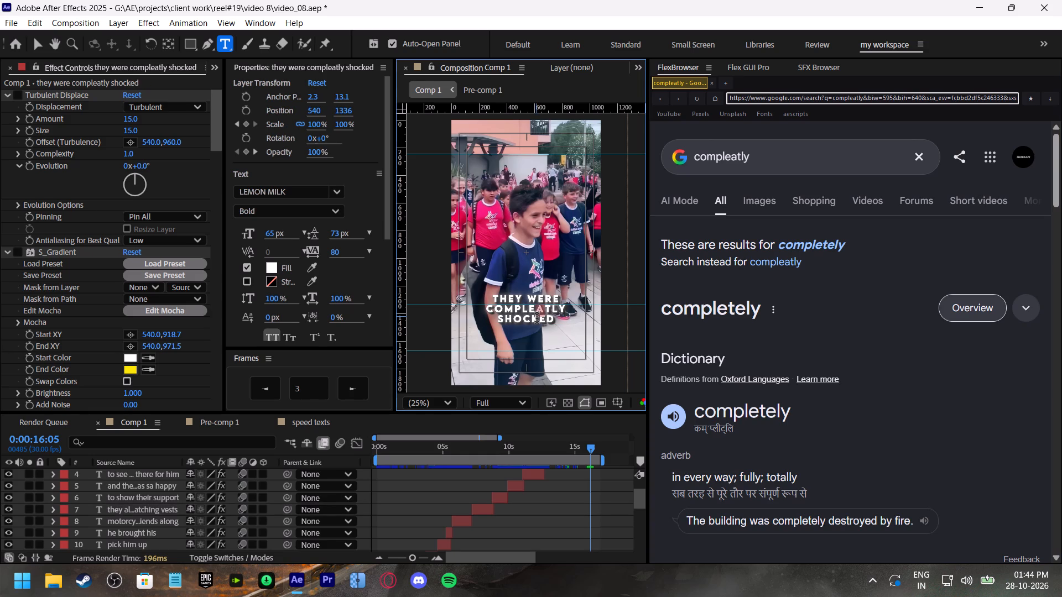
pyautogui.press('BackSpace')
pyautogui.click(548, 311)
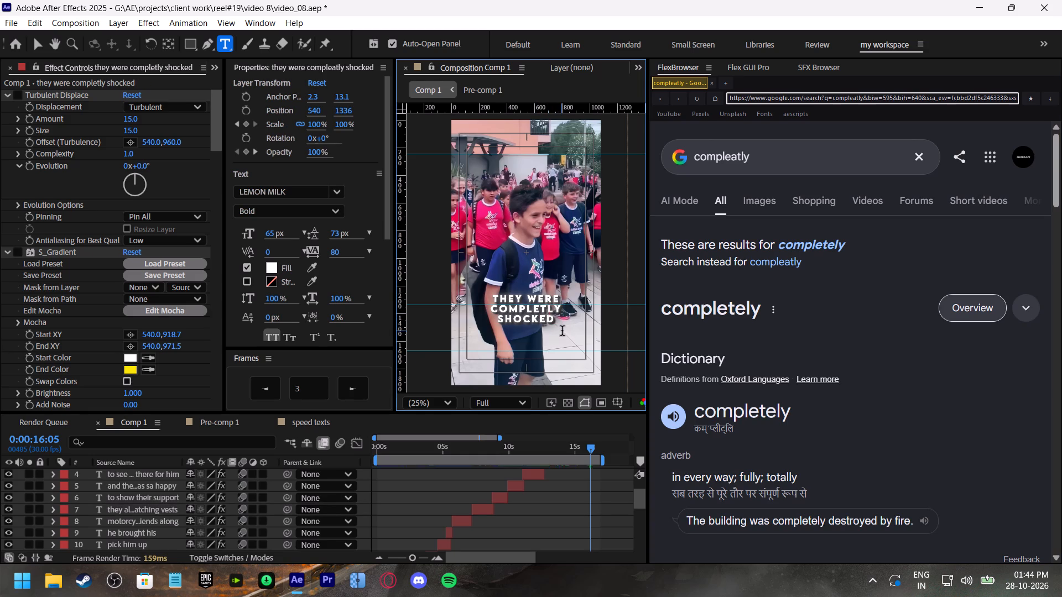
pyautogui.press('e')
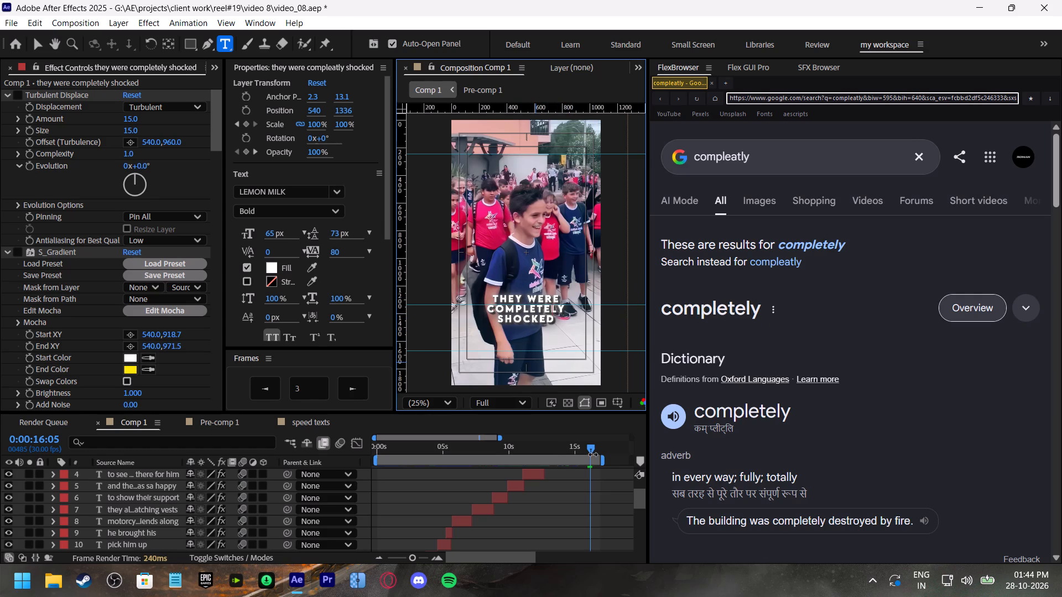
# Return the playhead to 0:00:00:00, save the project and switch back to the Selection tool.
pyautogui.moveTo(556, 448); pyautogui.dragTo(338, 451)
pyautogui.hotkey('ctrl', 's')
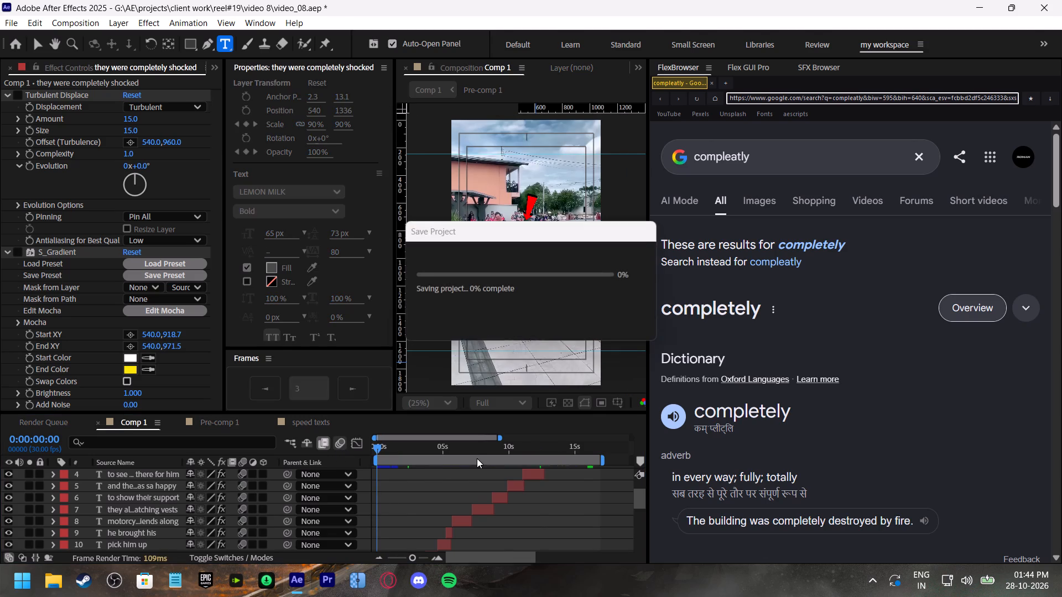
pyautogui.press('v')
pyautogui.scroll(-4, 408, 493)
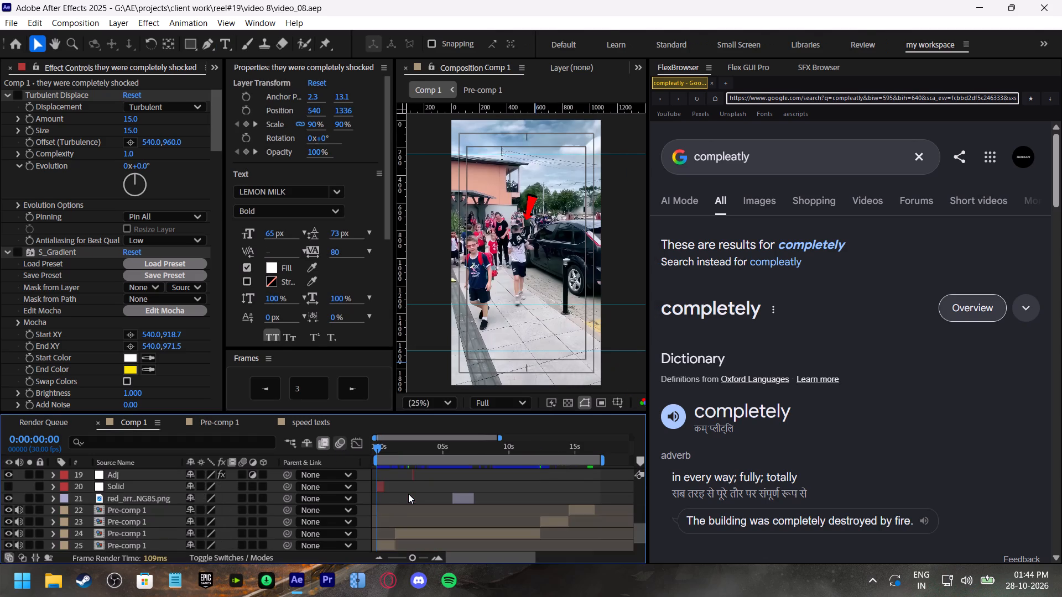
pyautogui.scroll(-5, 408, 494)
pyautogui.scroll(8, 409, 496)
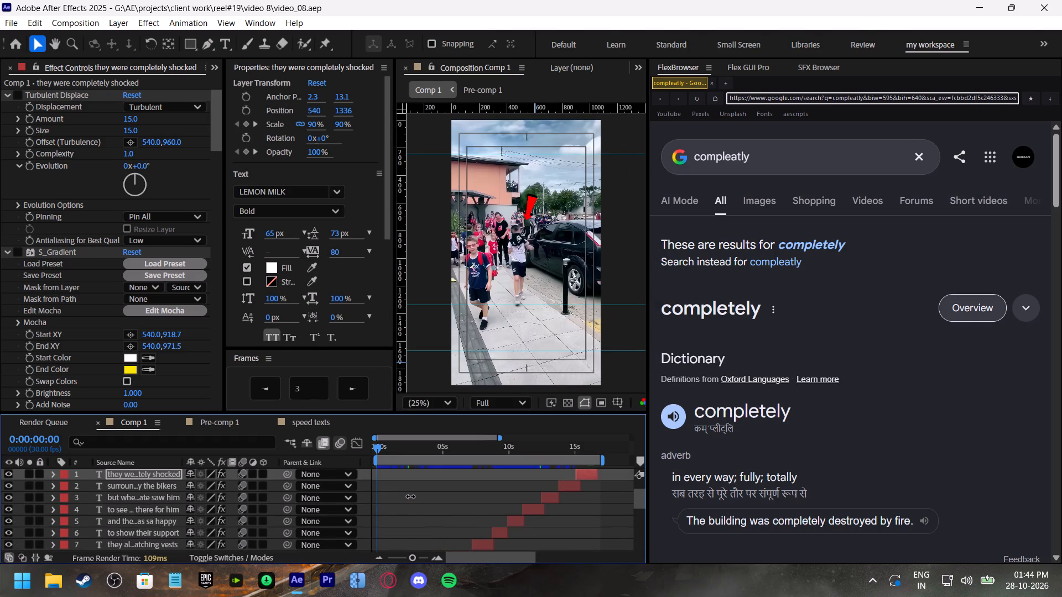
# Open the Alok & Alan Walker "Headlights" MP3 from the project and audition it around 0:00:48 and 0:00:18.
pyautogui.scroll(11, 60, 71)
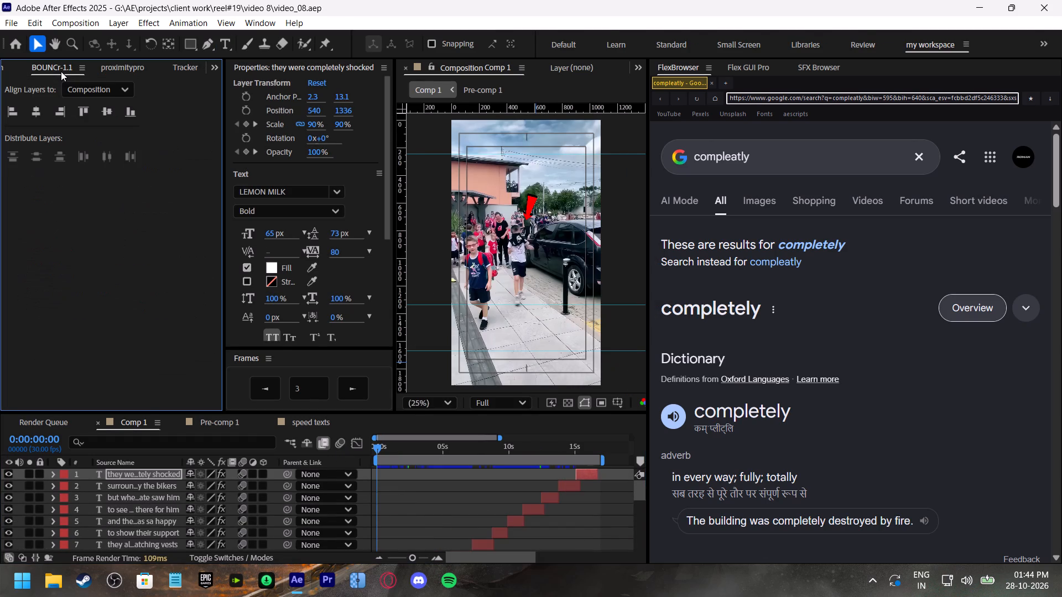
pyautogui.scroll(5, 61, 71)
pyautogui.click(52, 321)
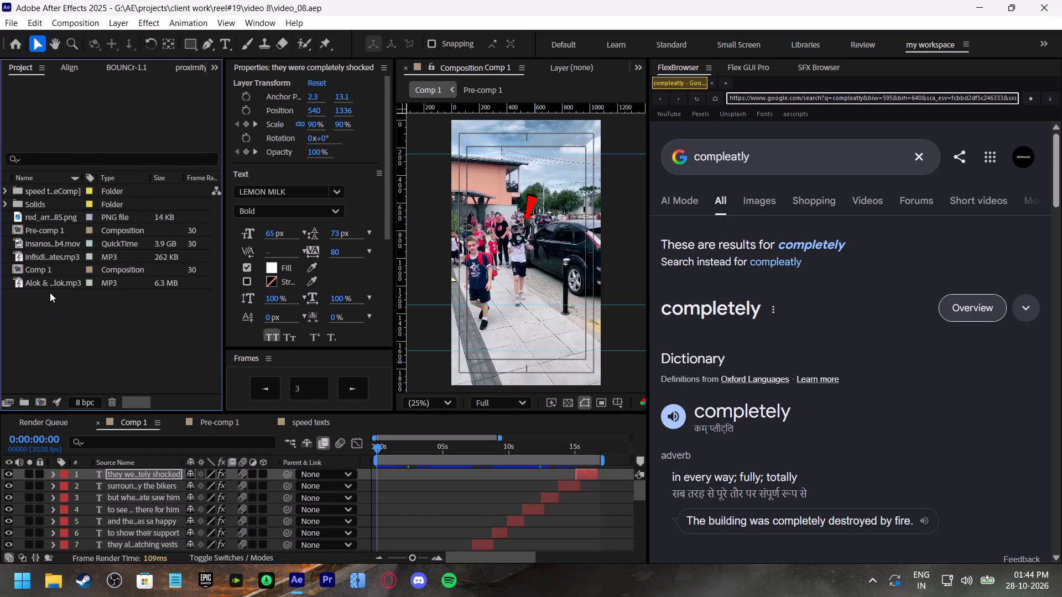
pyautogui.click(50, 284)
pyautogui.doubleClick(50, 284)
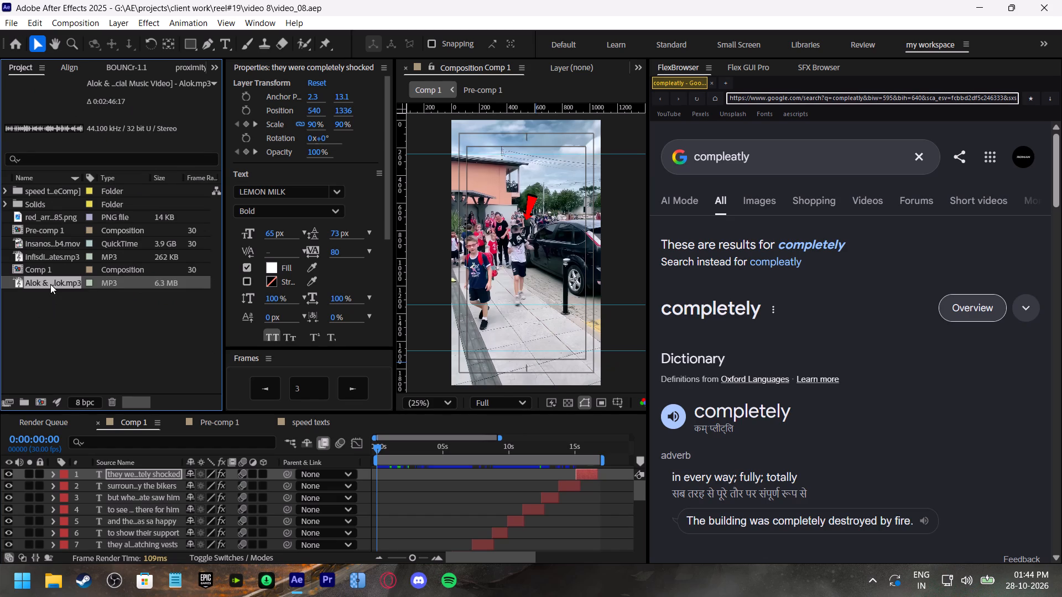
pyautogui.click(472, 369)
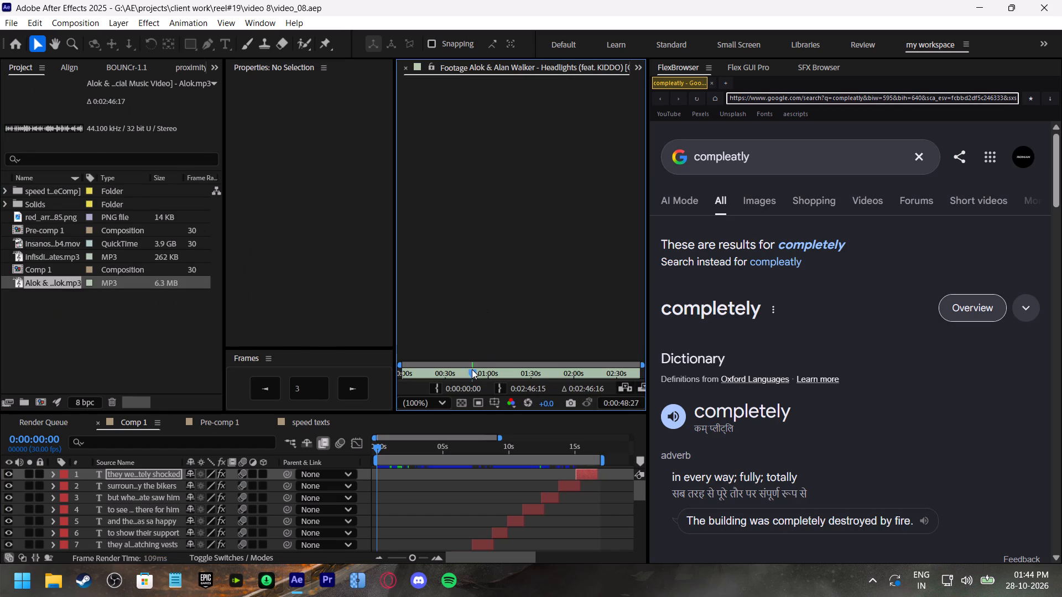
pyautogui.press('space')
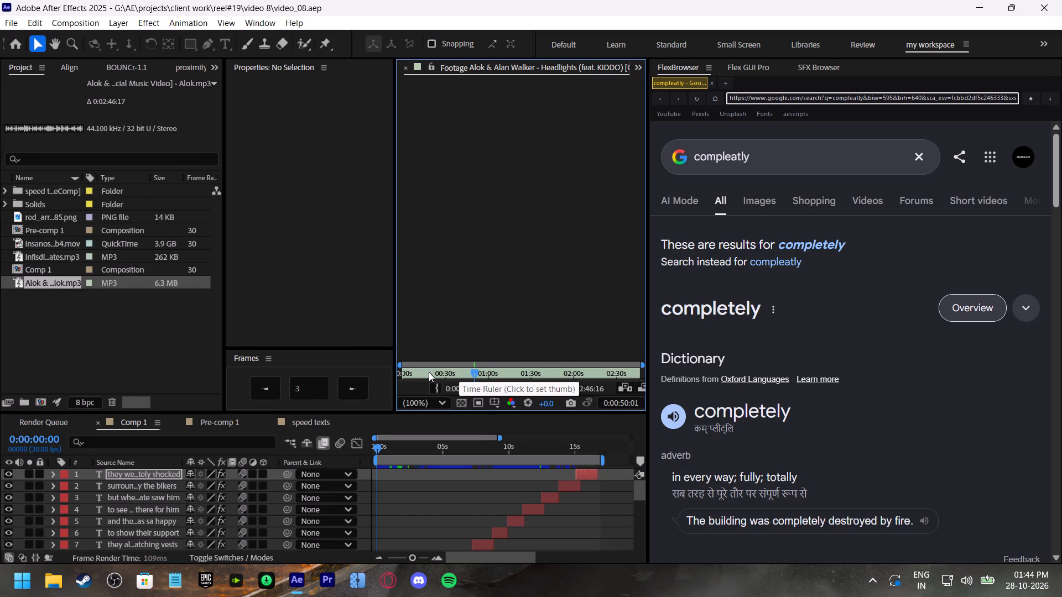
pyautogui.click(429, 372)
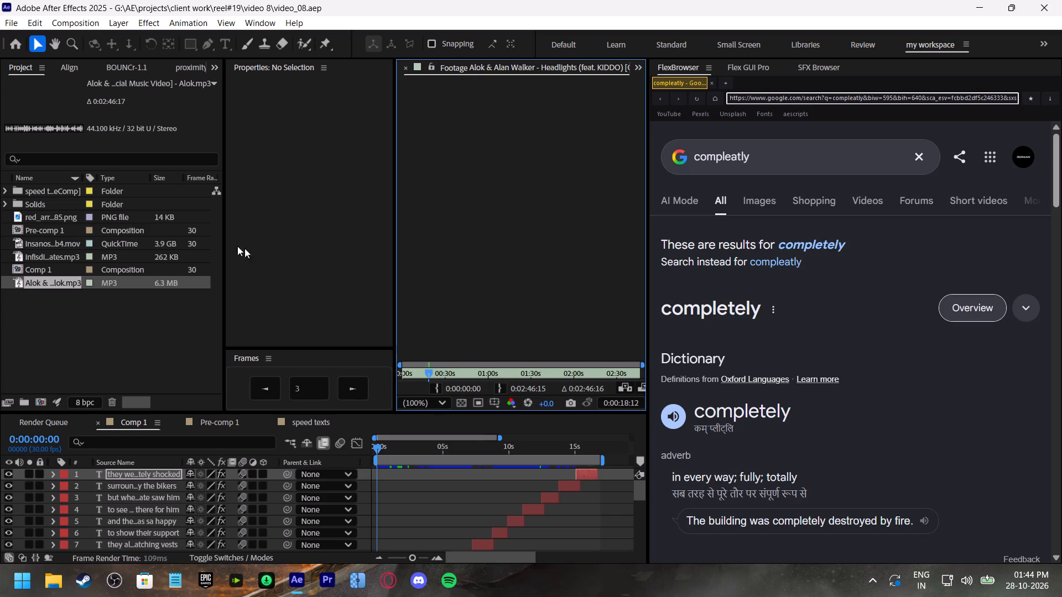
# Add the "Headlights" MP3 to Comp 1 just beneath the "they were completely shocked" caption and solo it.
pyautogui.click(57, 309)
pyautogui.moveTo(48, 284); pyautogui.dragTo(374, 475)
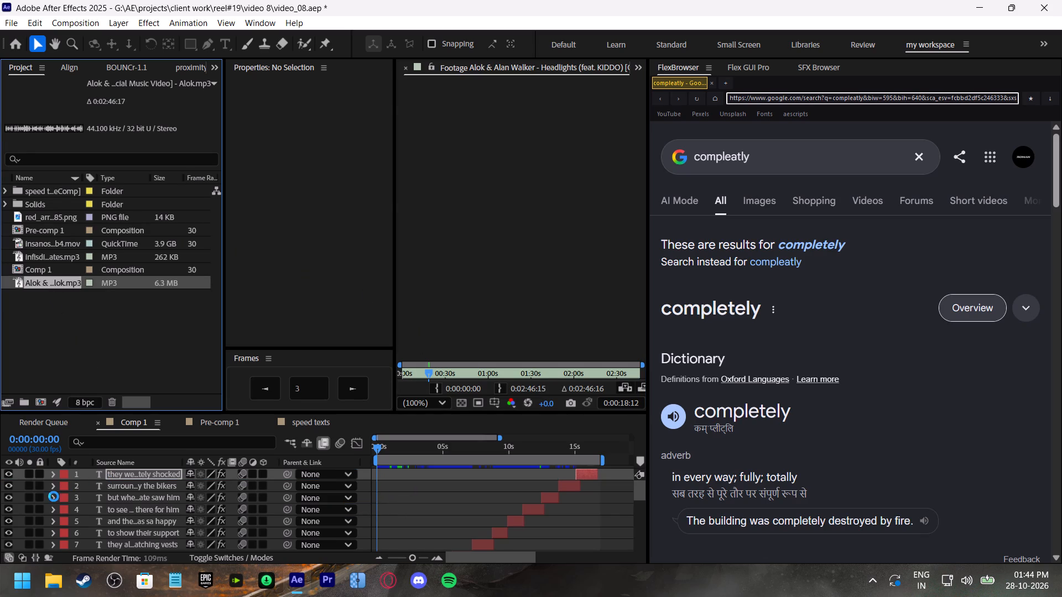
pyautogui.click(27, 486)
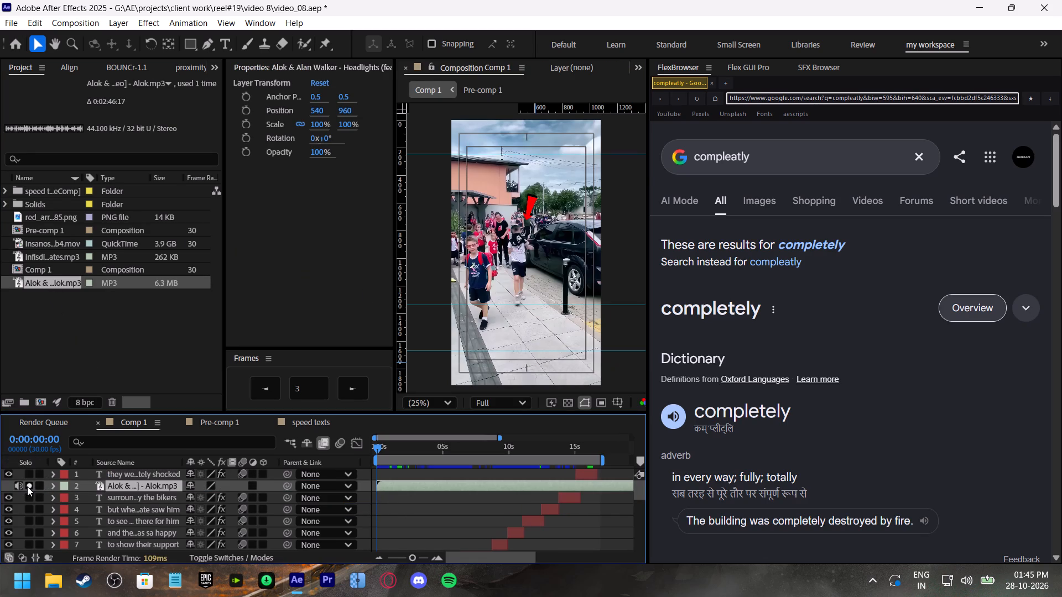
# Preview Comp 1 from the start and slide the music layer earlier in three moves to find a fitting song section.
pyautogui.press('space')
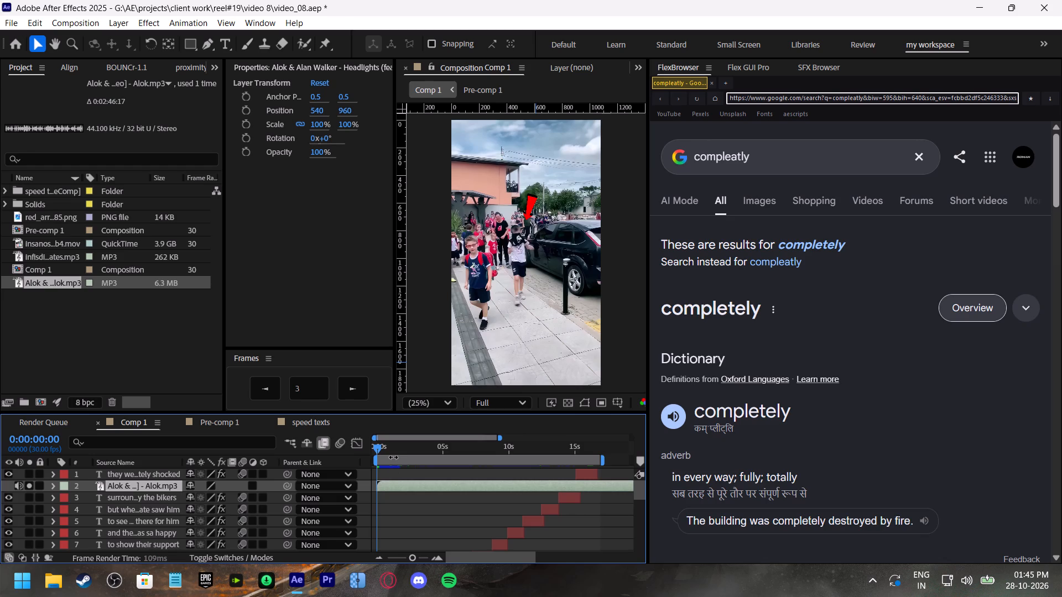
pyautogui.moveTo(395, 447); pyautogui.dragTo(366, 452)
pyautogui.press('space')
pyautogui.moveTo(507, 486); pyautogui.dragTo(449, 486)
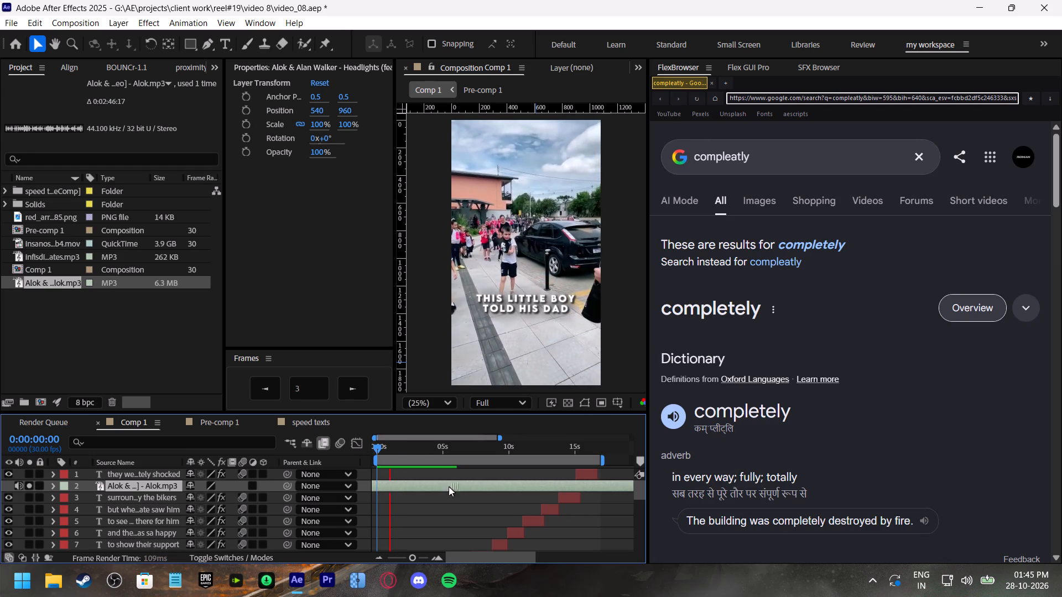
pyautogui.moveTo(449, 486); pyautogui.dragTo(325, 491)
pyautogui.moveTo(583, 486); pyautogui.dragTo(449, 487)
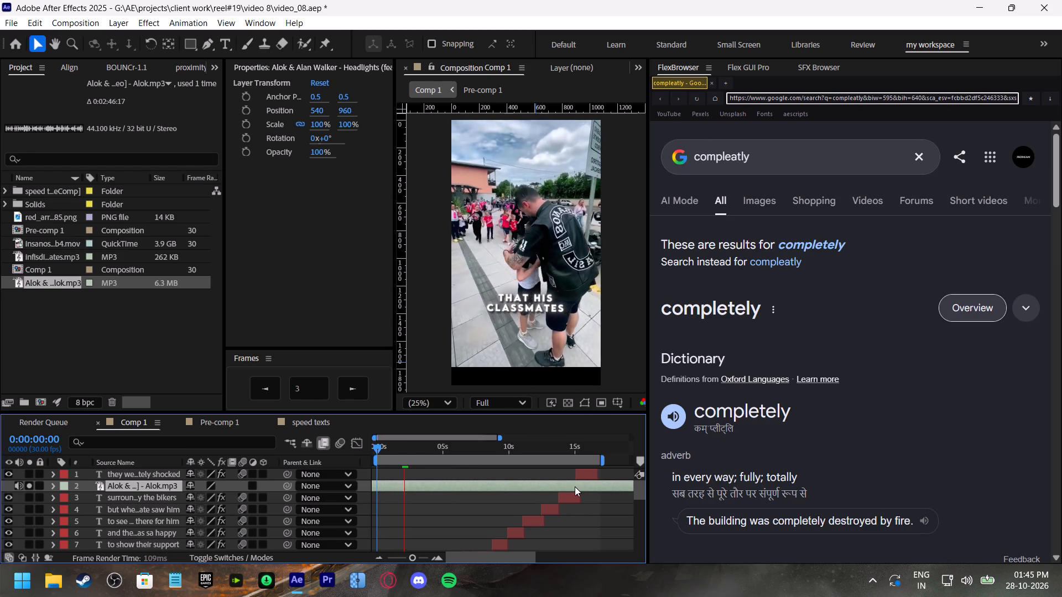
# Move the playhead to 0:00:03:06 and save the project.
pyautogui.click(419, 446)
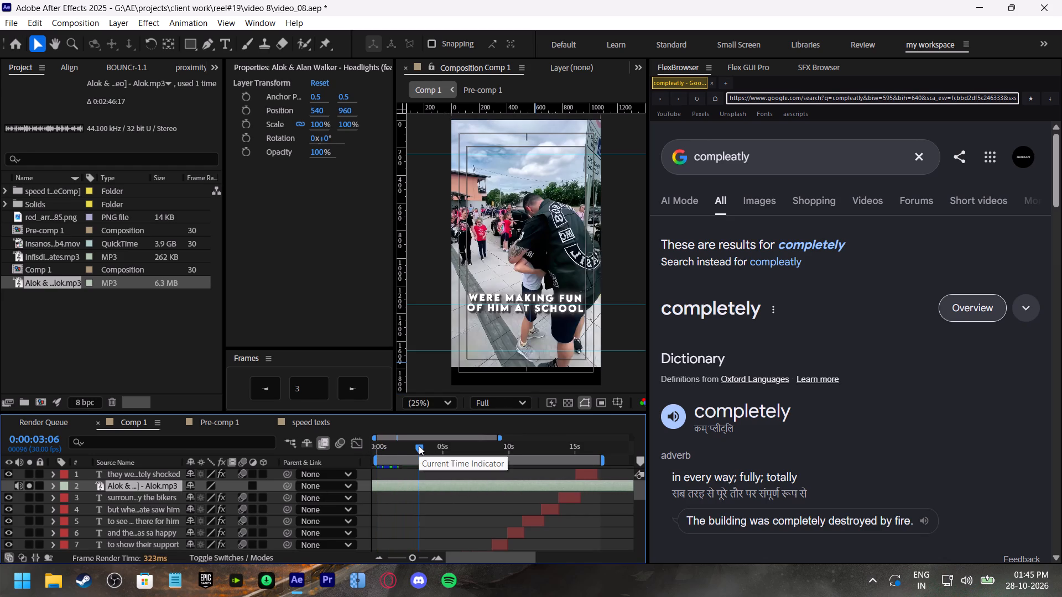
pyautogui.hotkey('ctrl', 's')
# Switch to Discord.
pyautogui.click(421, 582)
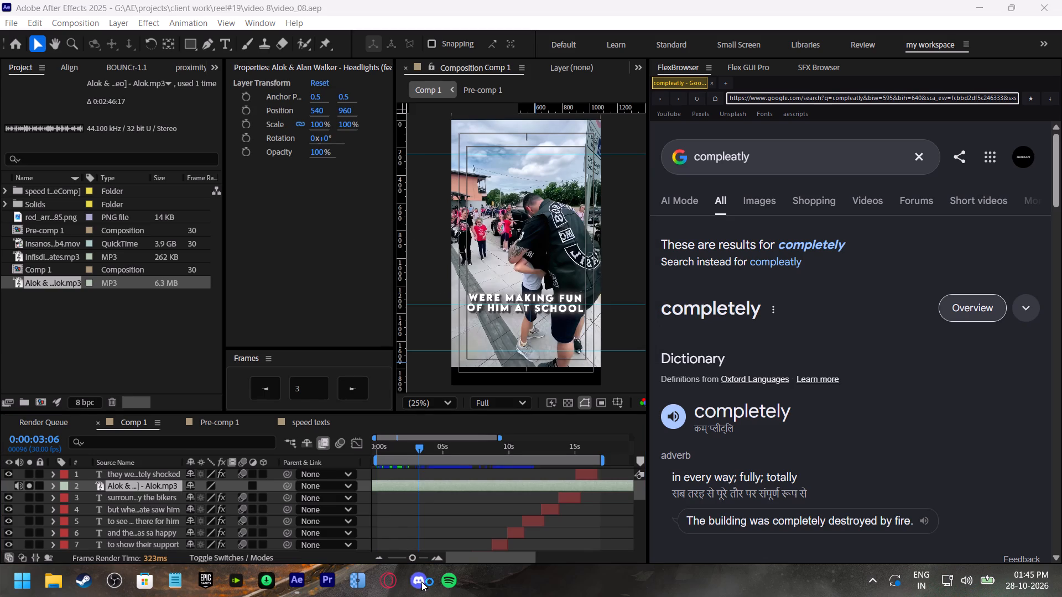